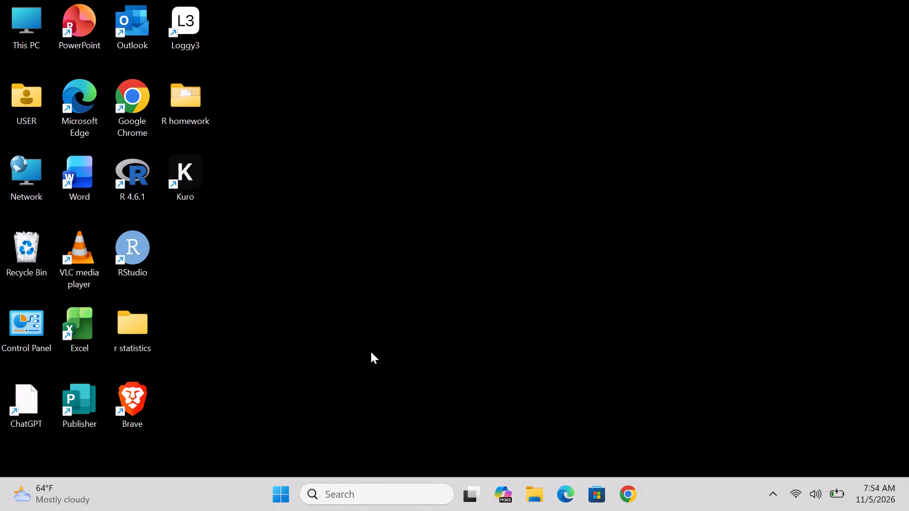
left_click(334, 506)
Search Windows for "gma" and open the suggested Gmail web search in Edge.
left_click(328, 495)
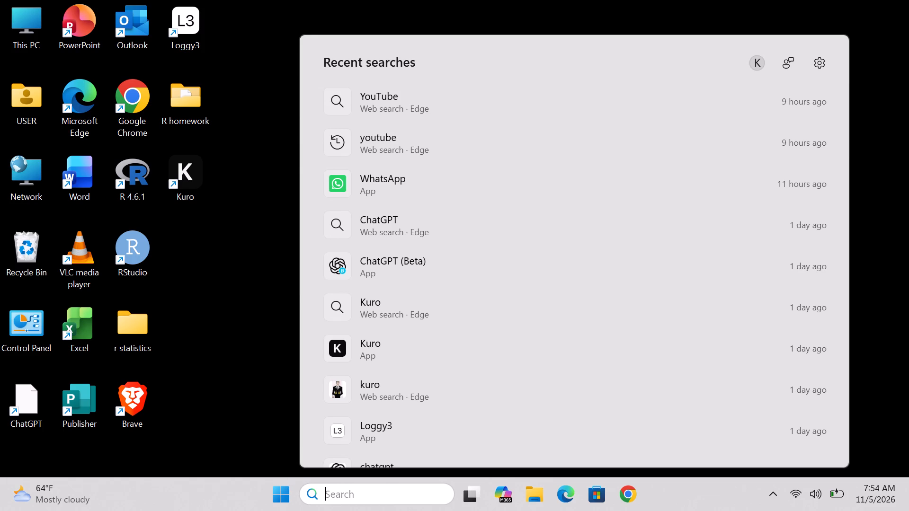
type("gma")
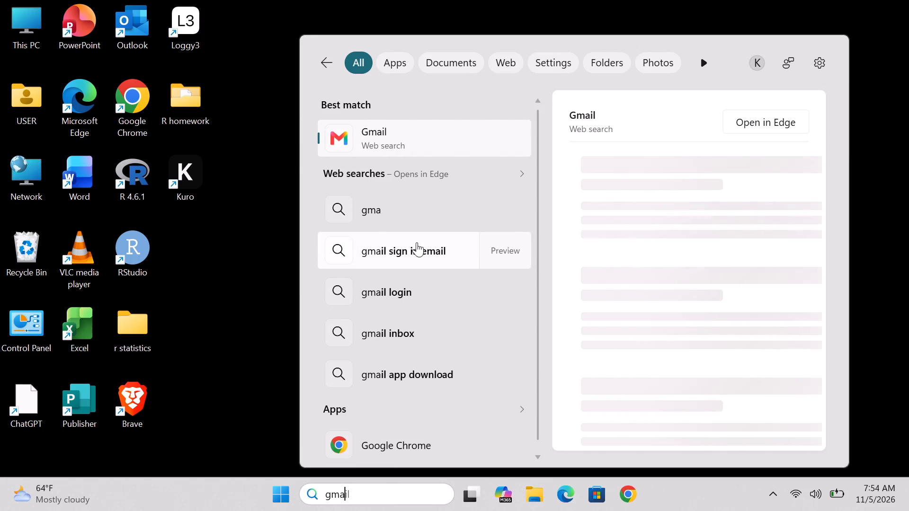
double_click(392, 146)
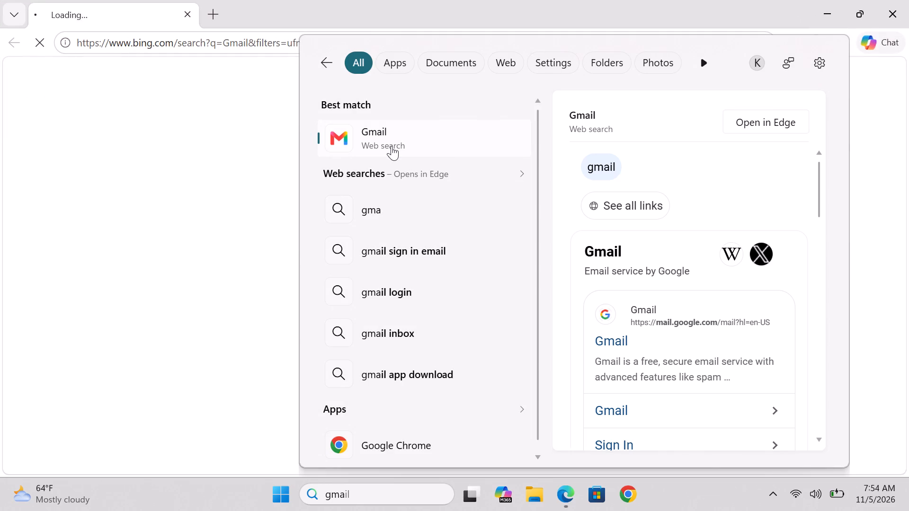
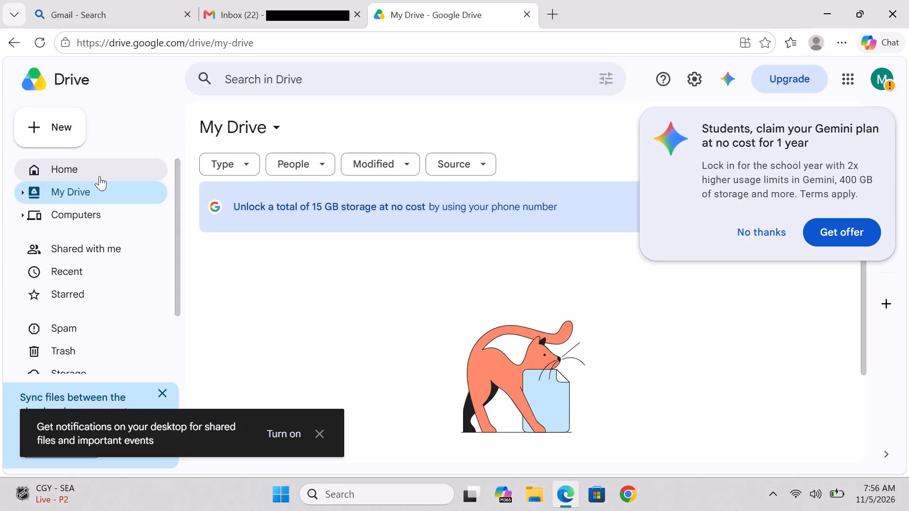
Check the Home and My Drive pages of Google Drive for existing files, ending on Home.
left_click(99, 176)
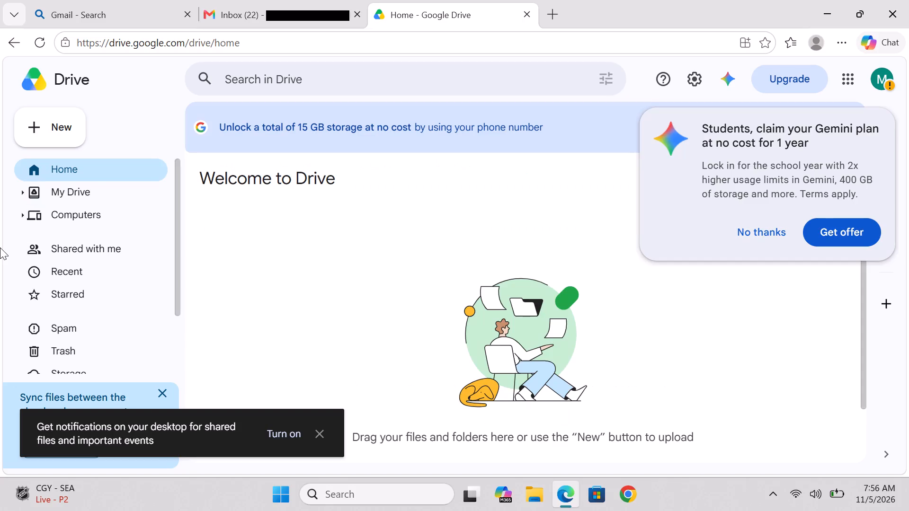
left_click(105, 194)
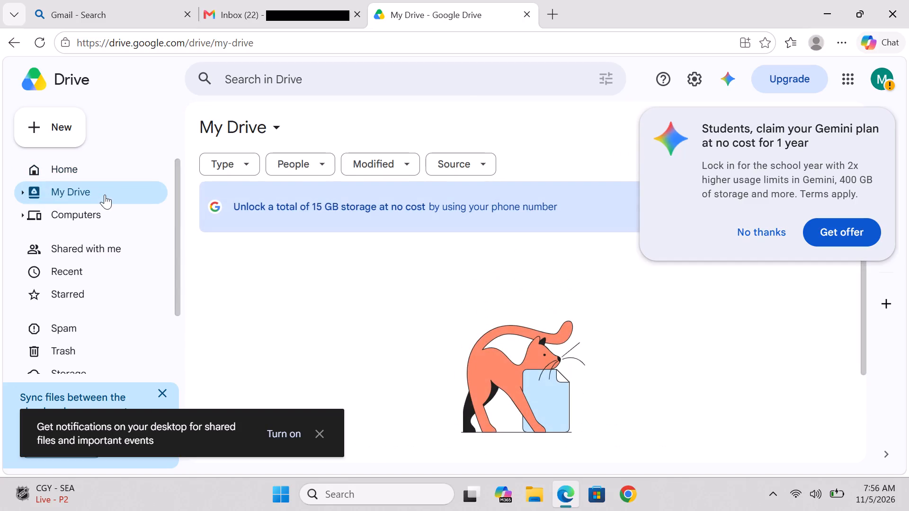
double_click(96, 172)
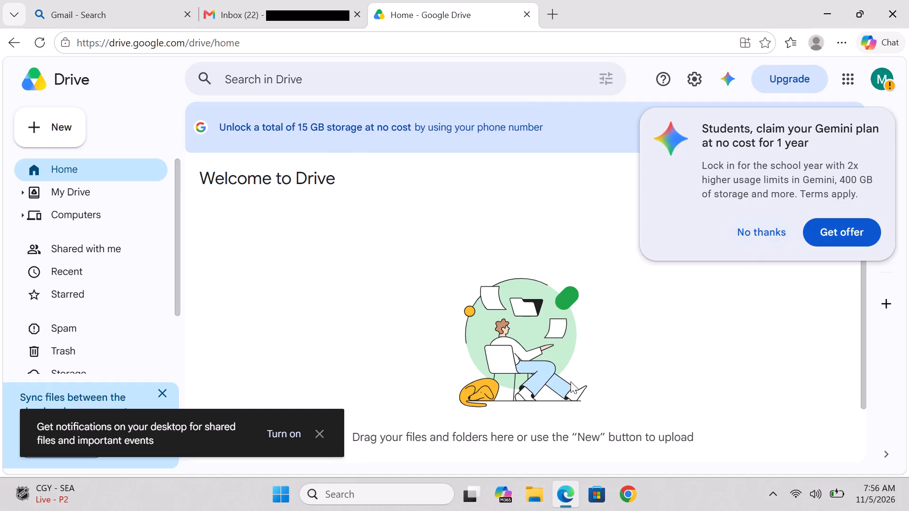
Open the Google sign-in page for adding another account to Google Drive.
left_click(848, 76)
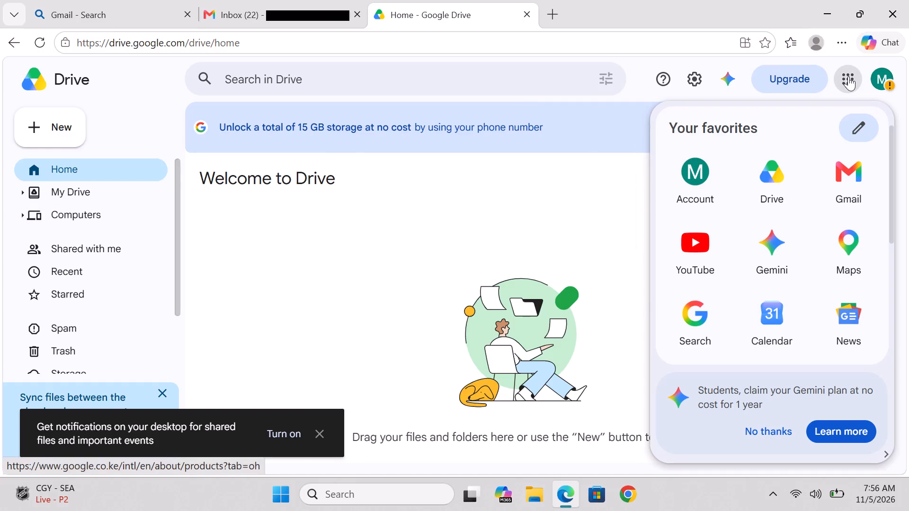
left_click(892, 80)
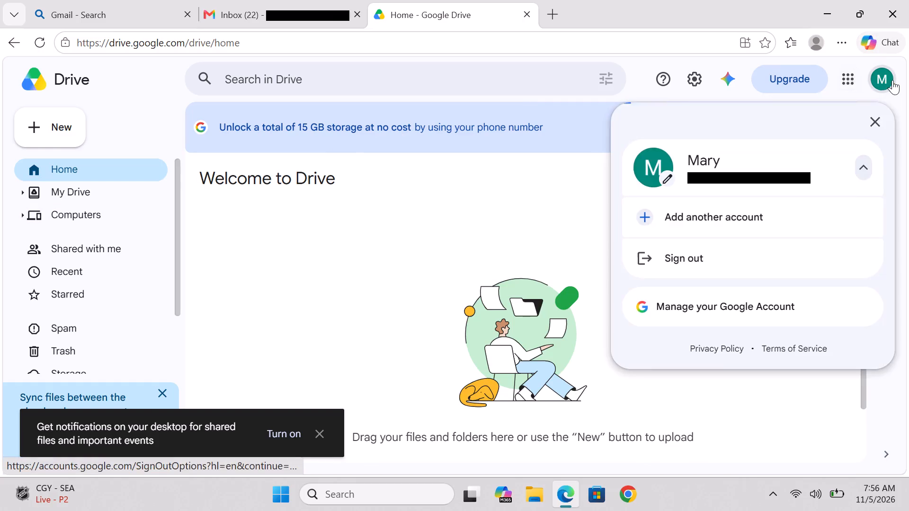
left_click(766, 221)
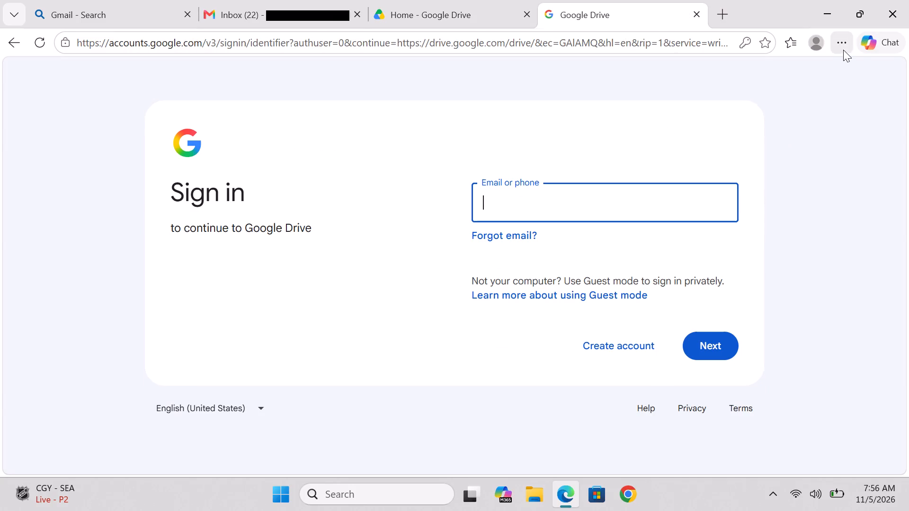
Switch from Edge to Google Chrome and search Google for "gmail" from the new tab page.
left_click(828, 17)
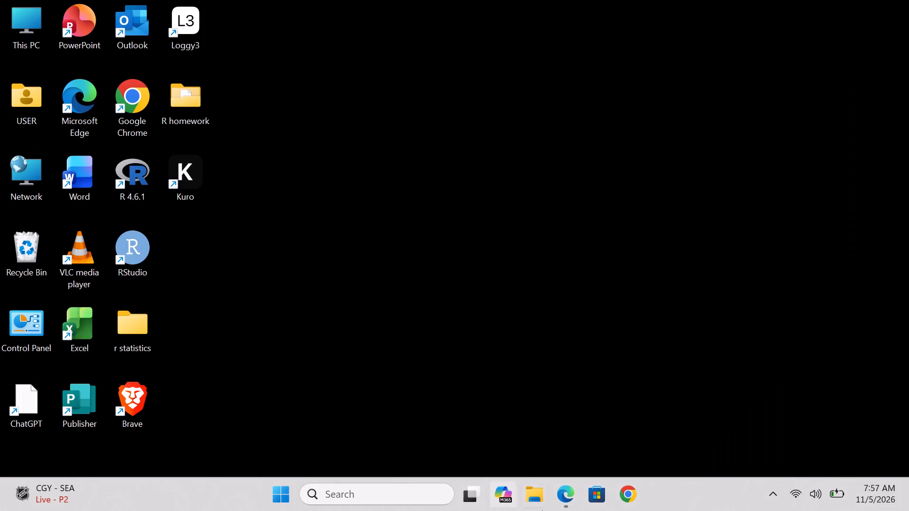
left_click(638, 483)
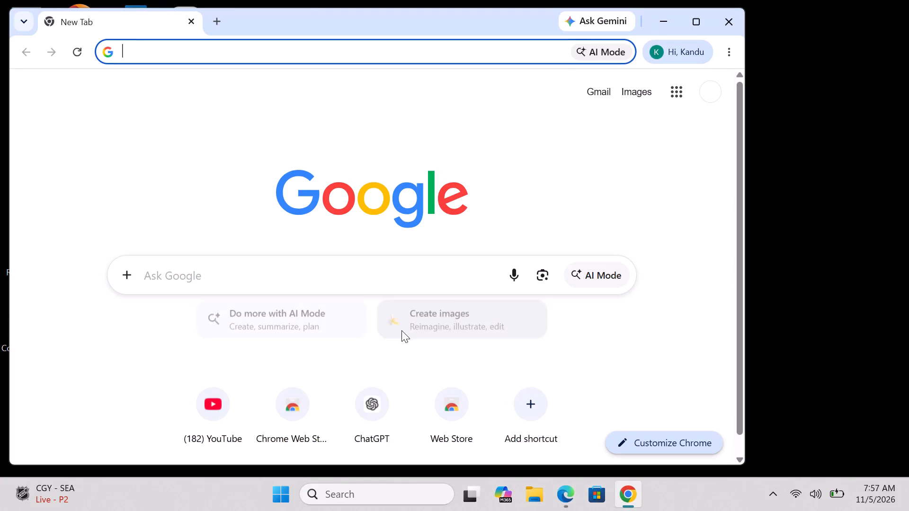
left_click(383, 282)
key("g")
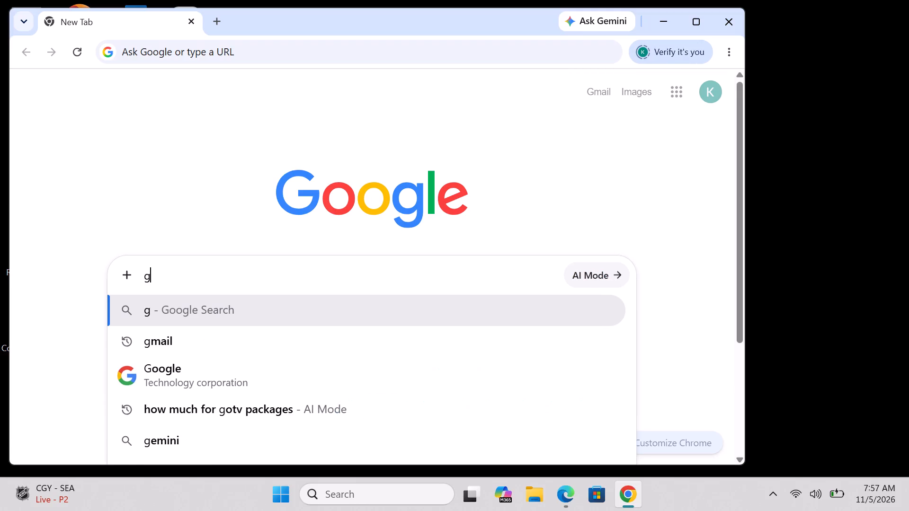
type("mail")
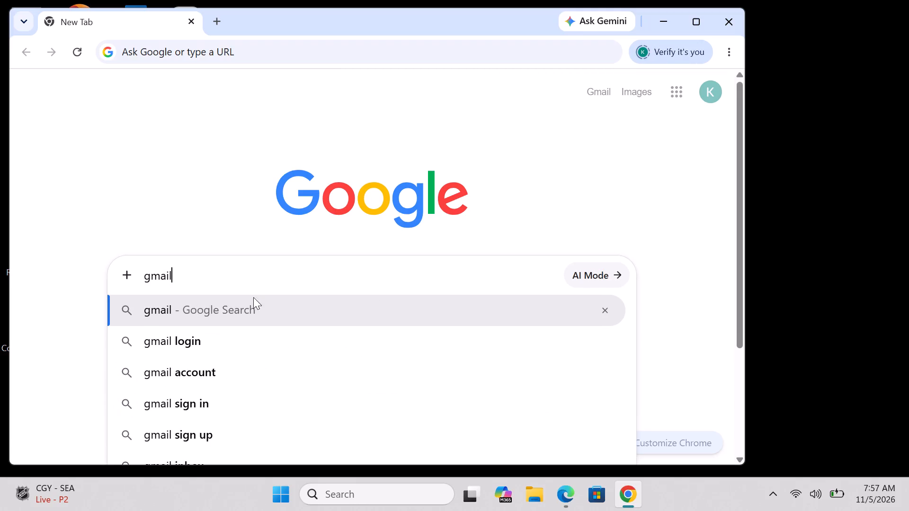
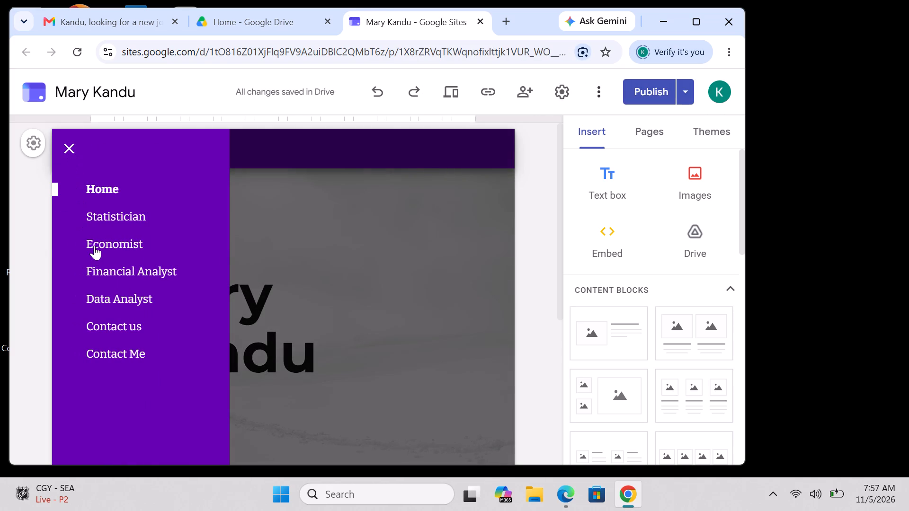
Open the Economist page of the site and examine its content, the site's page list and the available content blocks.
left_click(94, 246)
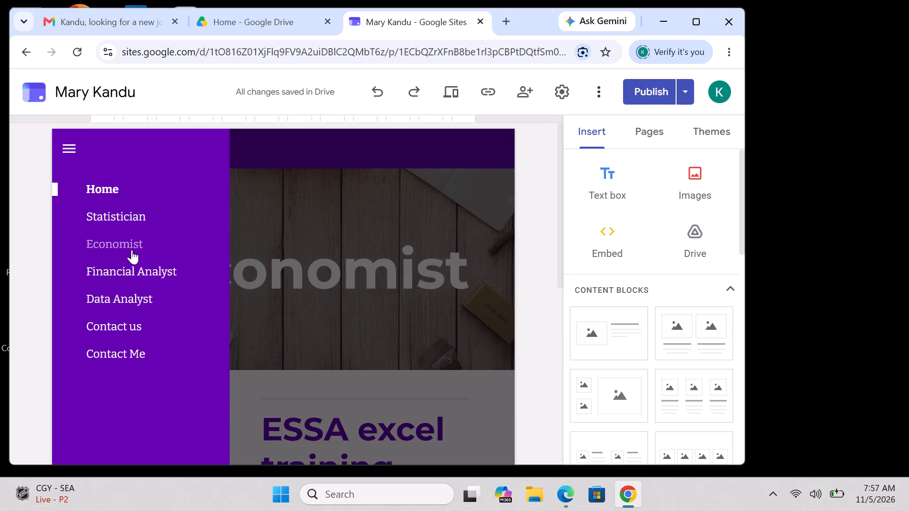
right_click(234, 274)
scroll(234, 274, "right", 2)
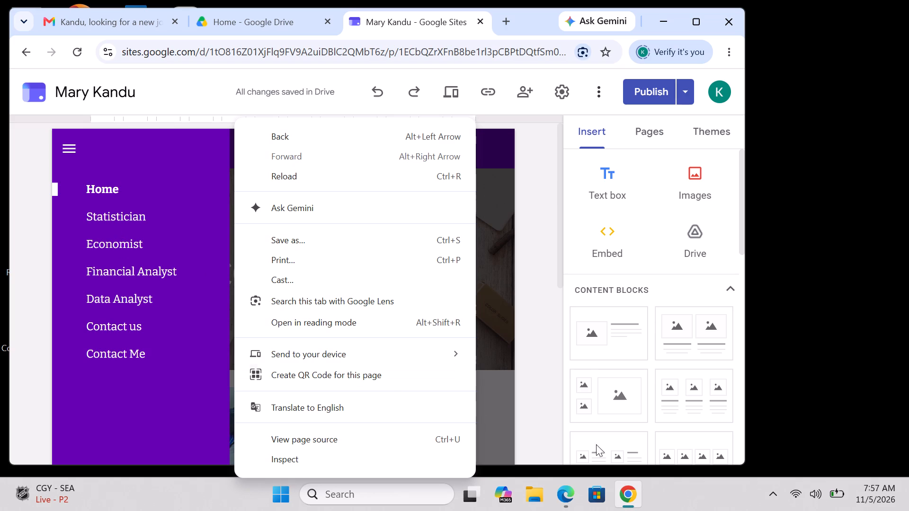
double_click(490, 352)
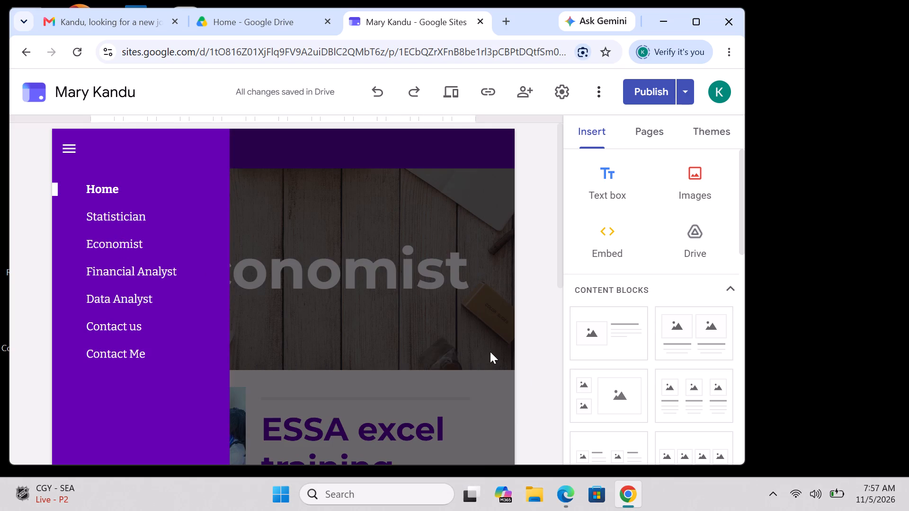
left_click(383, 361)
left_click(61, 146)
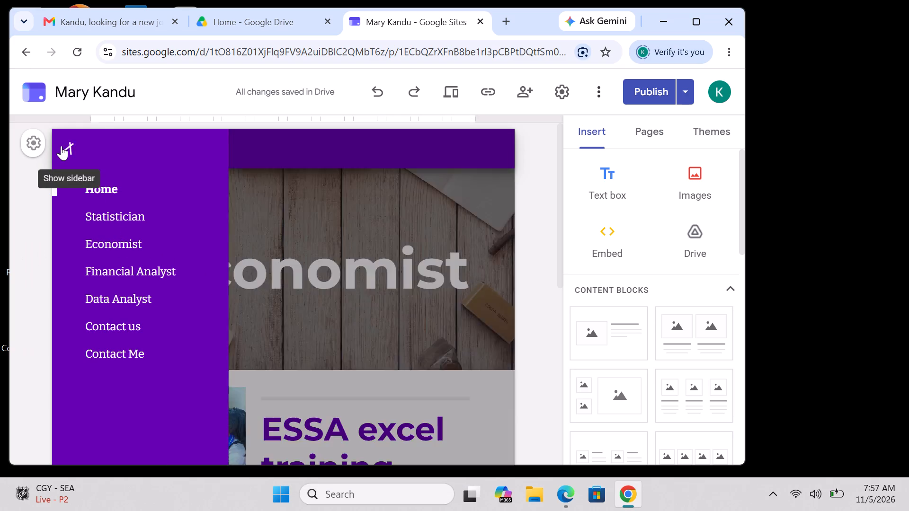
scroll(248, 368, "down", 2)
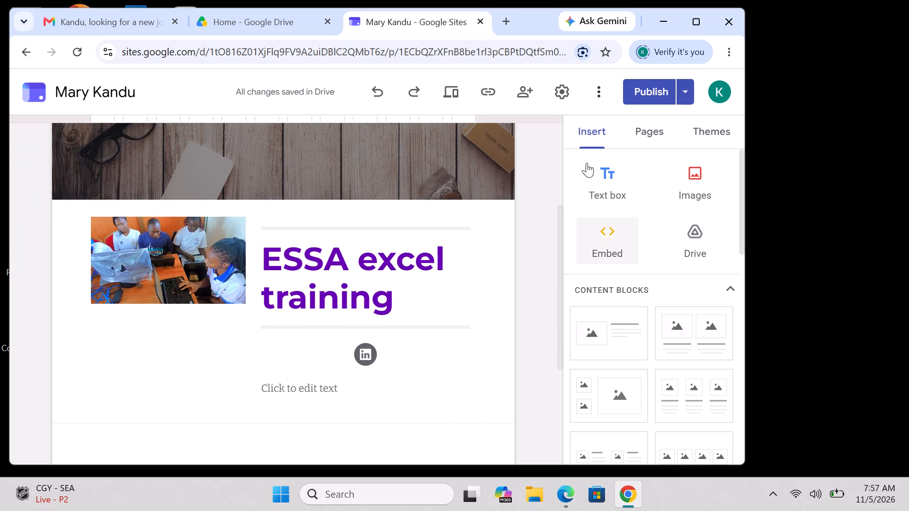
left_click(625, 322)
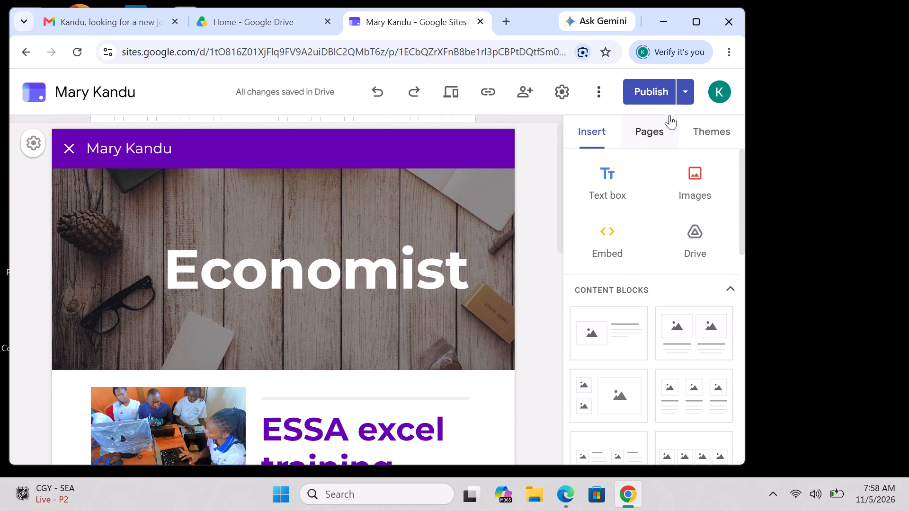
left_click(659, 128)
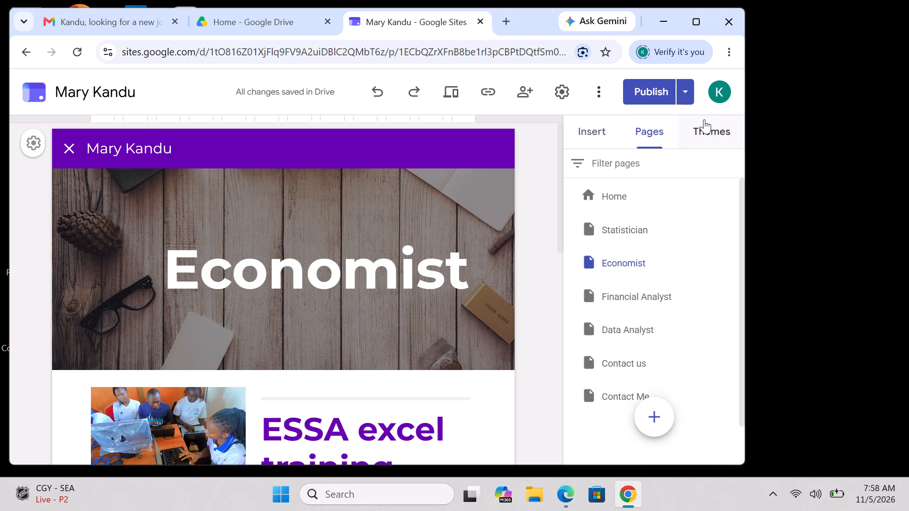
left_click(585, 118)
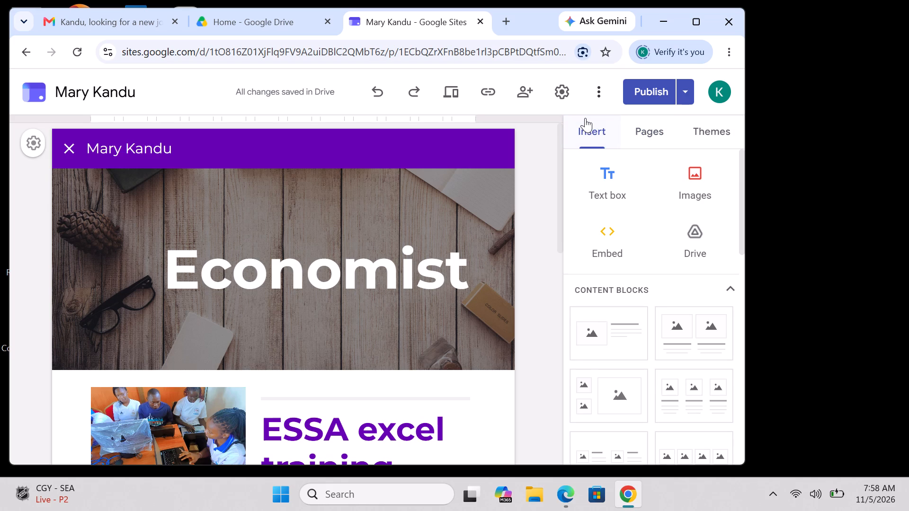
scroll(585, 118, "down", 4)
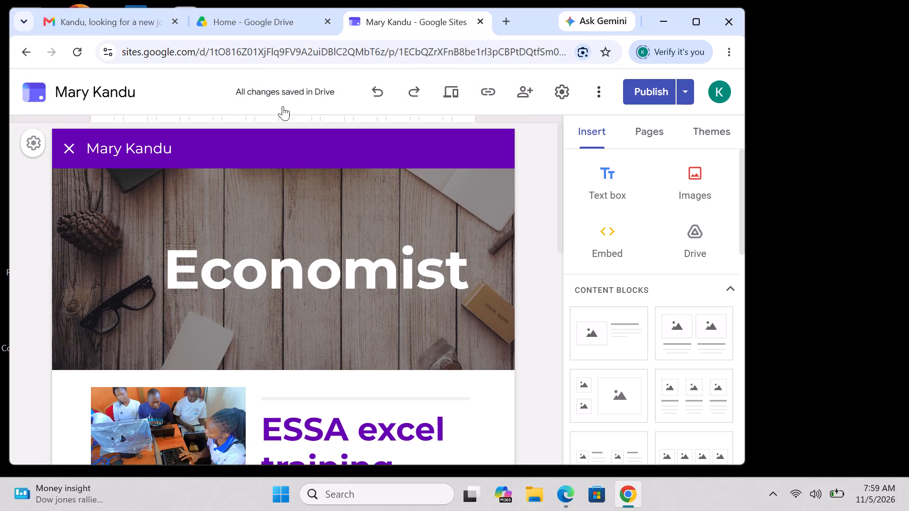
left_click(668, 54)
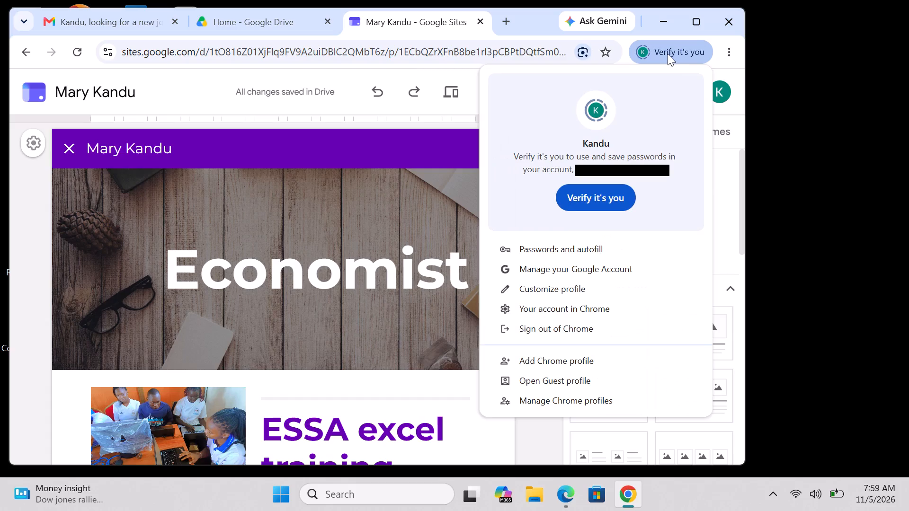
left_click(449, 168)
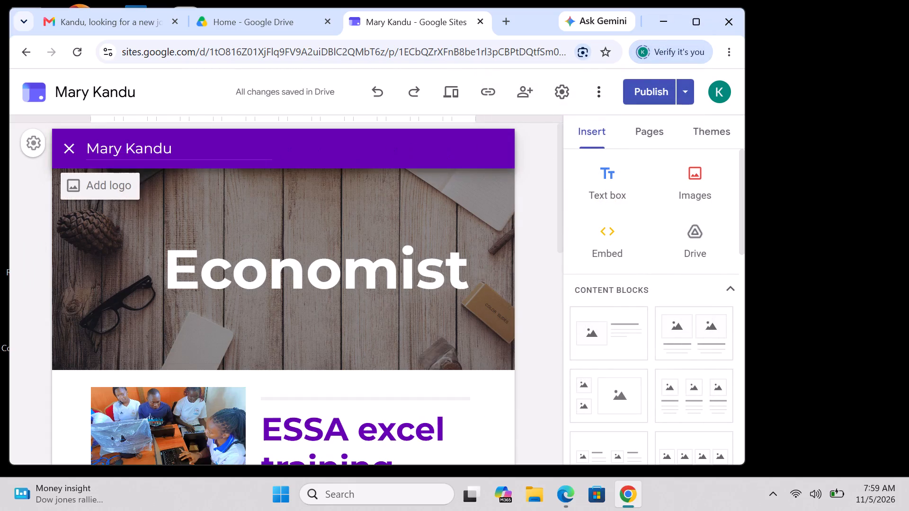
Go back from the Economist page to the site's home page and leave the editor for the Google Sites start page.
left_click(22, 60)
left_click(22, 60)
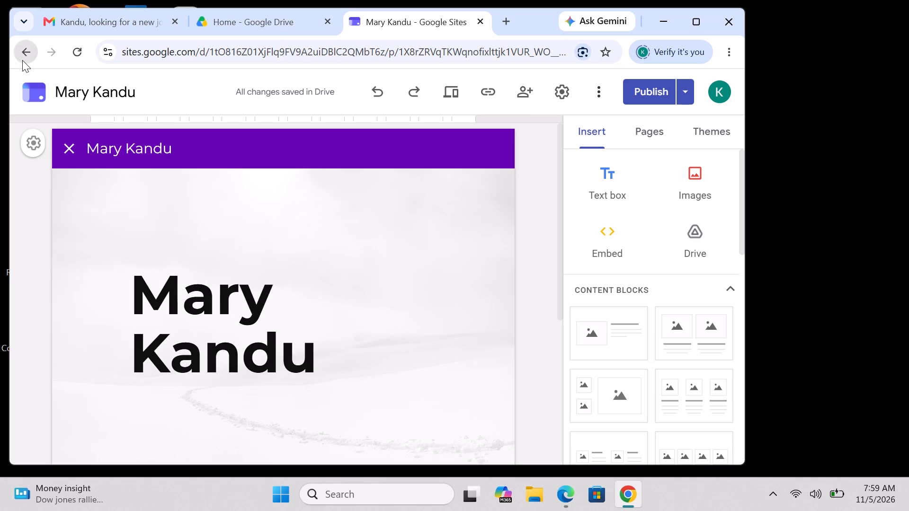
left_click(22, 60)
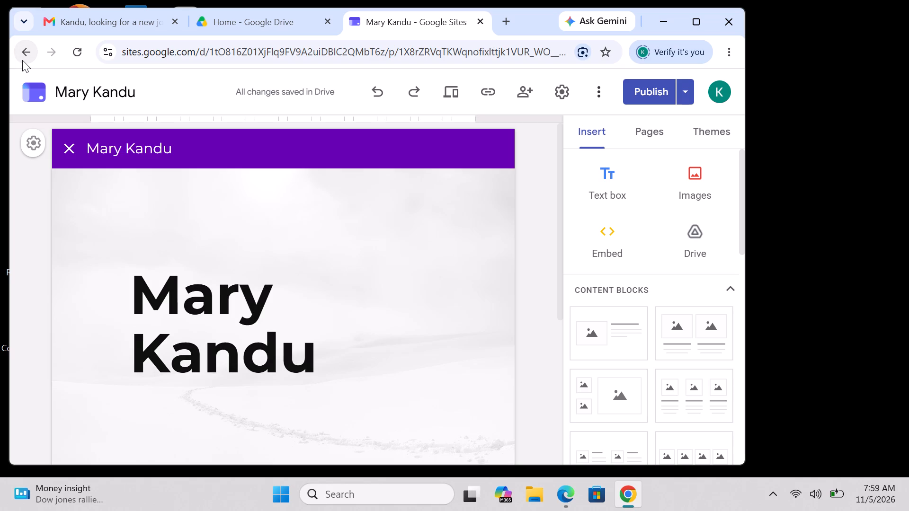
left_click(22, 49)
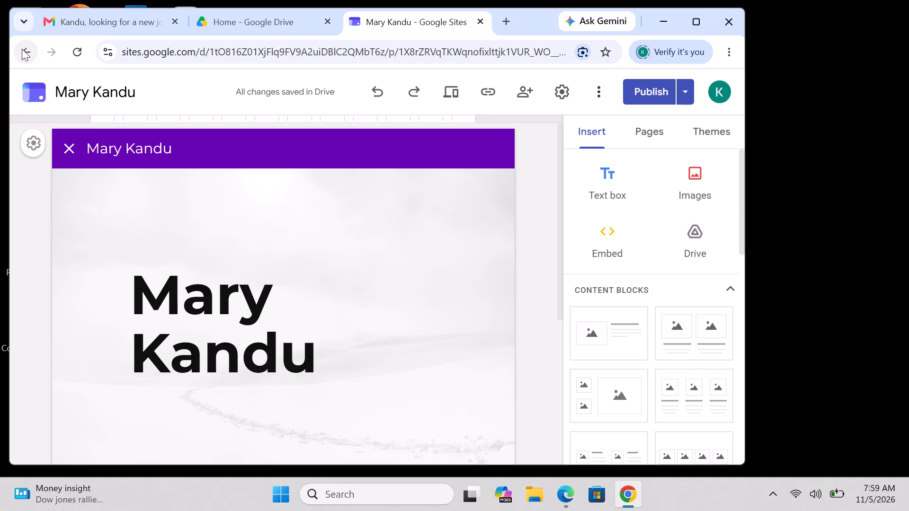
left_click(23, 52)
left_click(43, 95)
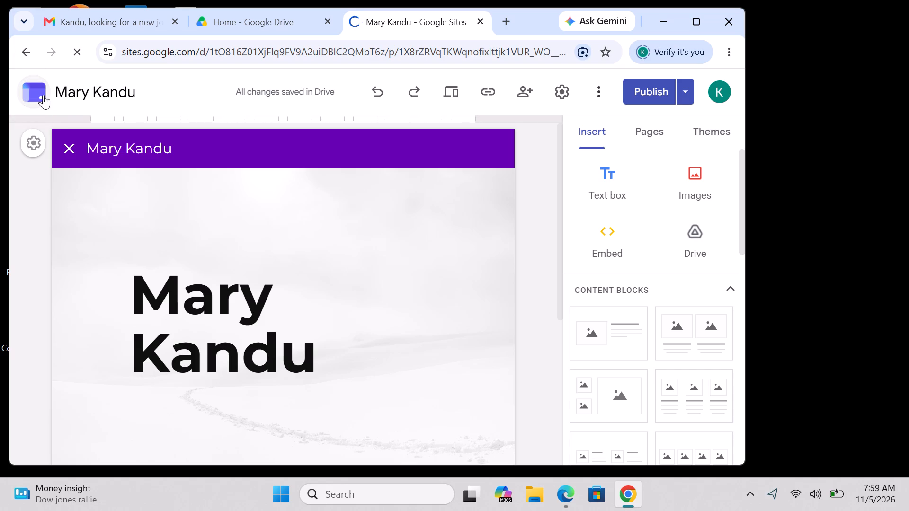
left_click(43, 95)
left_click(43, 95)
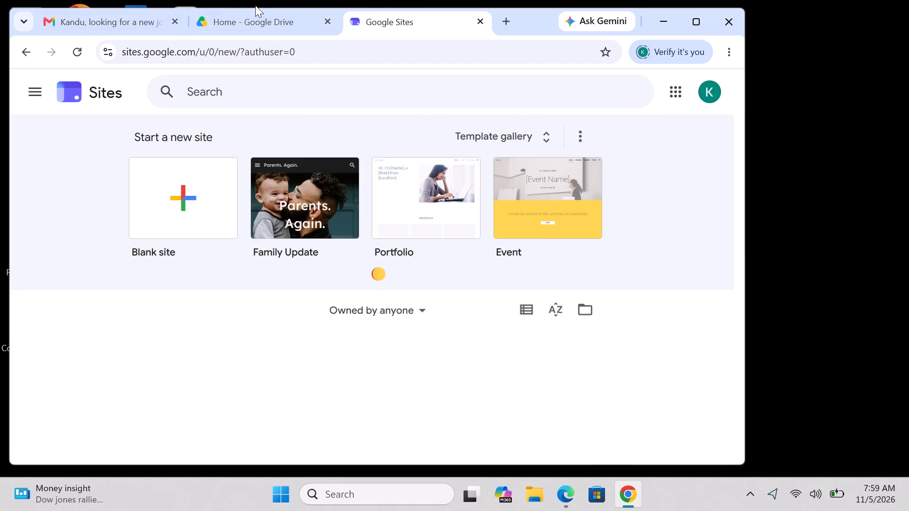
Switch to Google Drive, find Forms among the Google apps and open it.
left_click(264, 20)
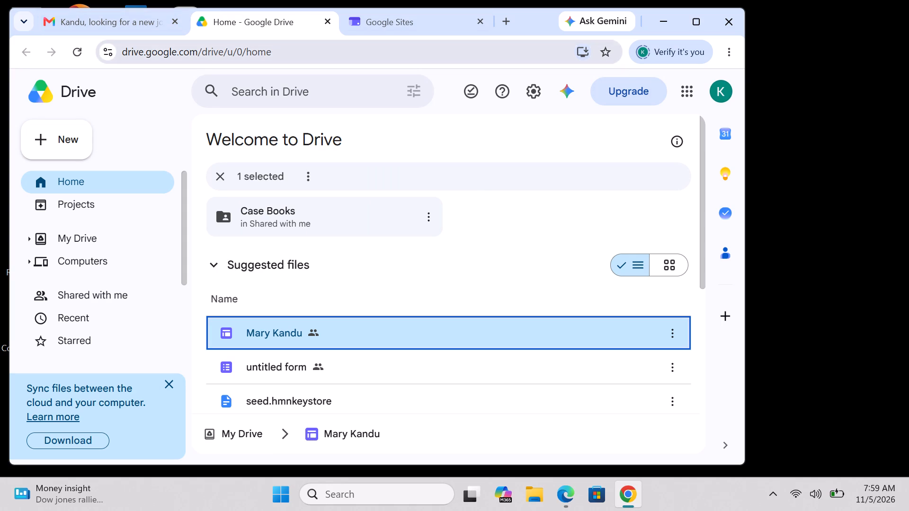
left_click(686, 90)
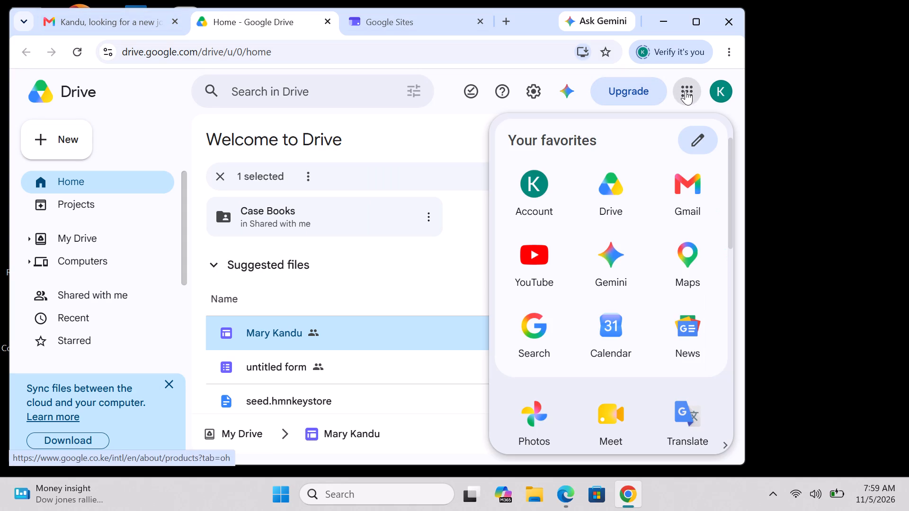
scroll(674, 276, "down", 1)
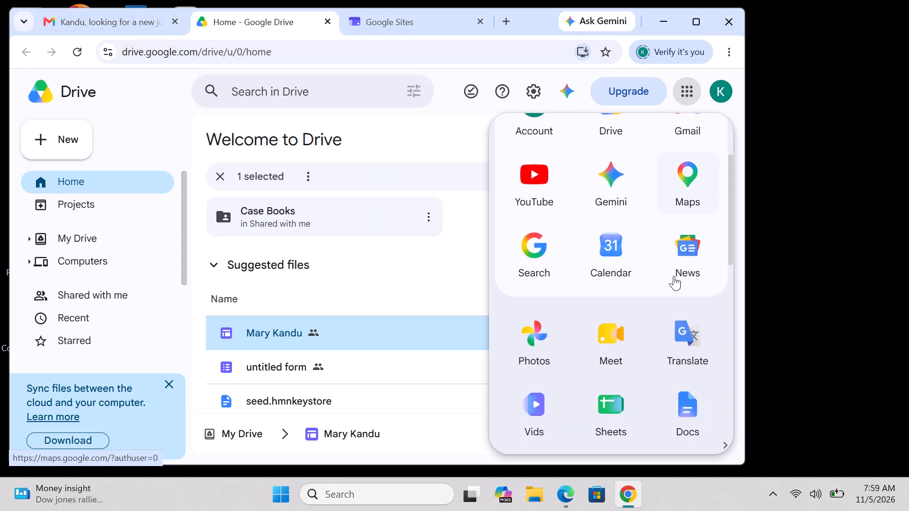
scroll(674, 276, "down", 4)
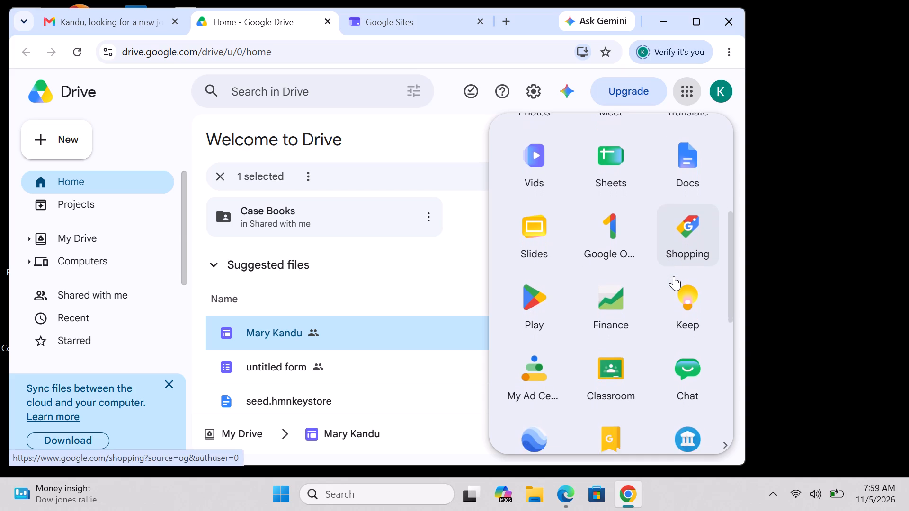
scroll(674, 276, "down", 5)
scroll(674, 276, "up", 1)
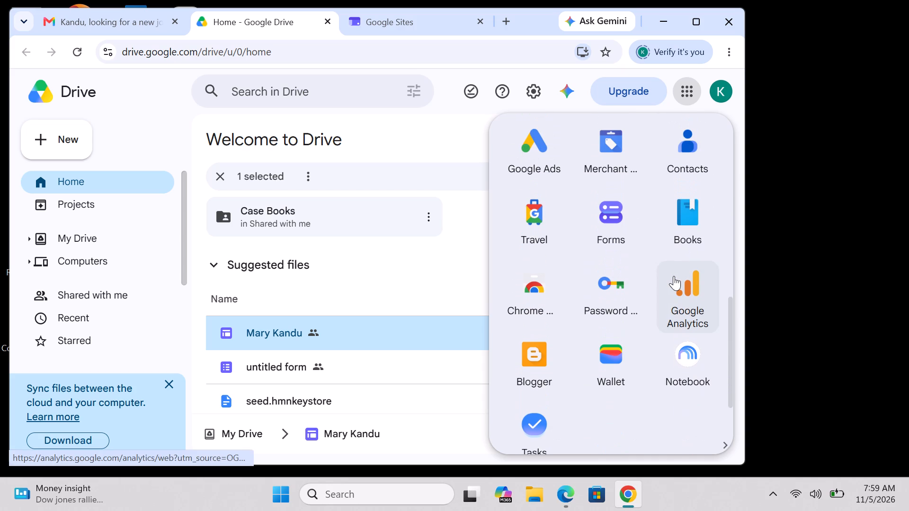
scroll(674, 276, "up", 1)
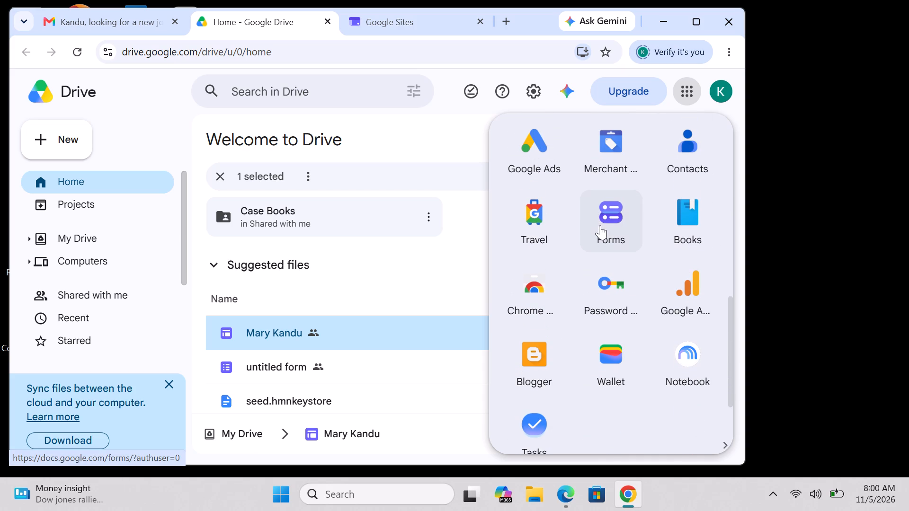
right_click(600, 225)
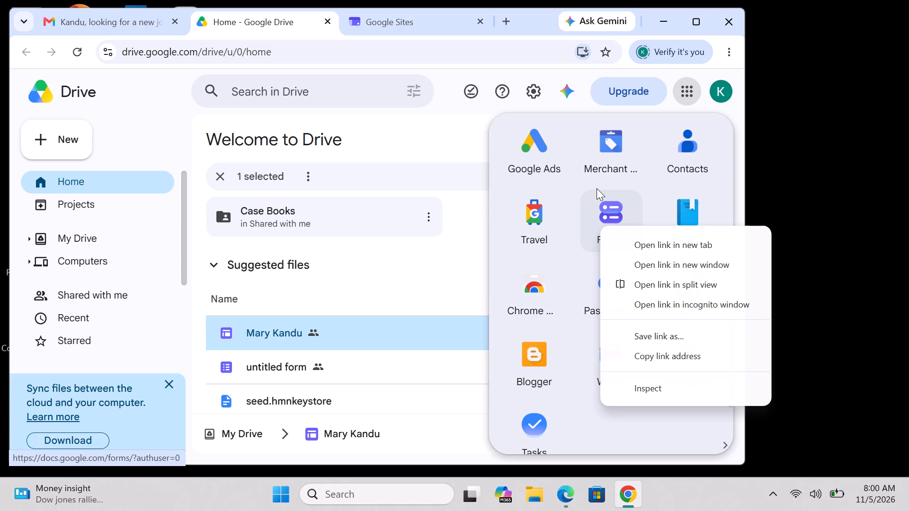
double_click(611, 225)
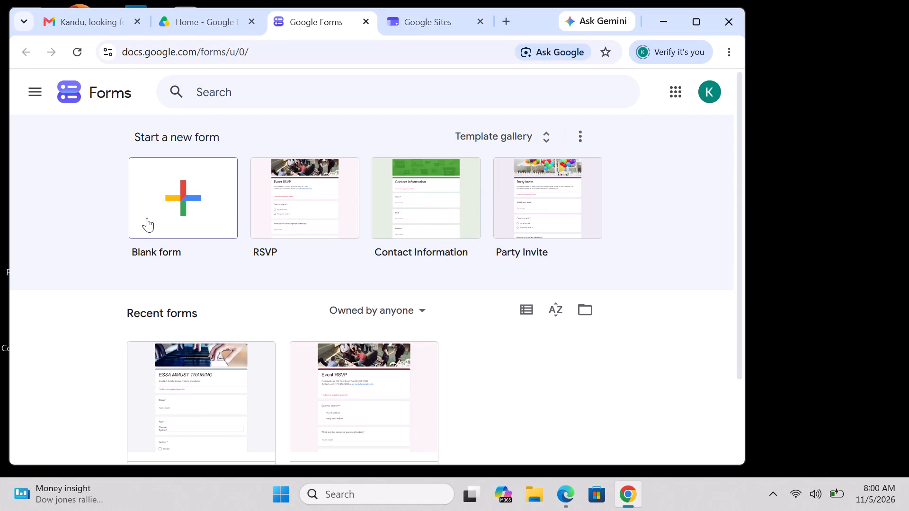
Create a blank form and try to enter "essa" in its title.
left_click(199, 175)
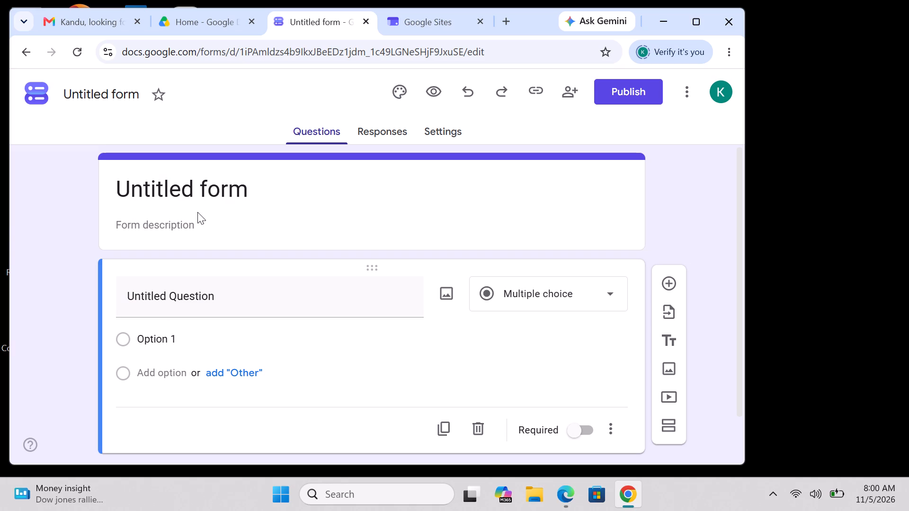
key("e")
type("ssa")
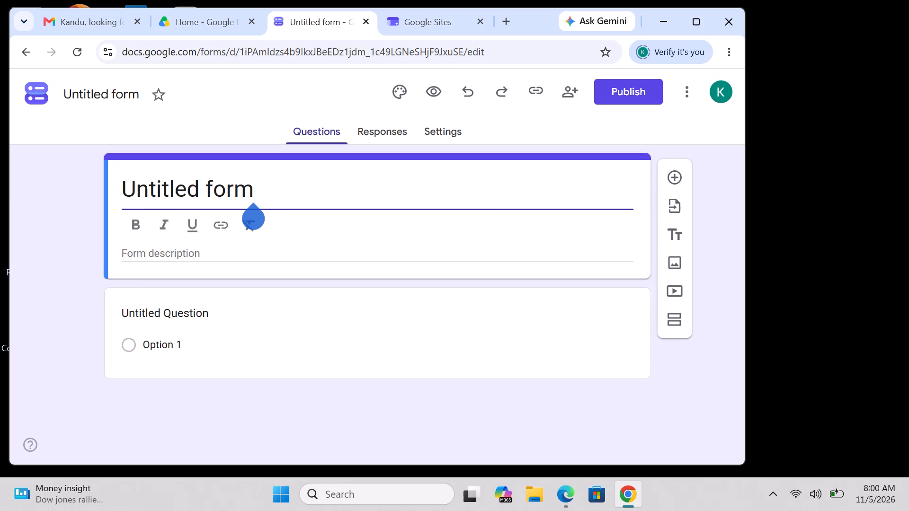
Append "e" to the blank form's title and go back to the Google Forms start page.
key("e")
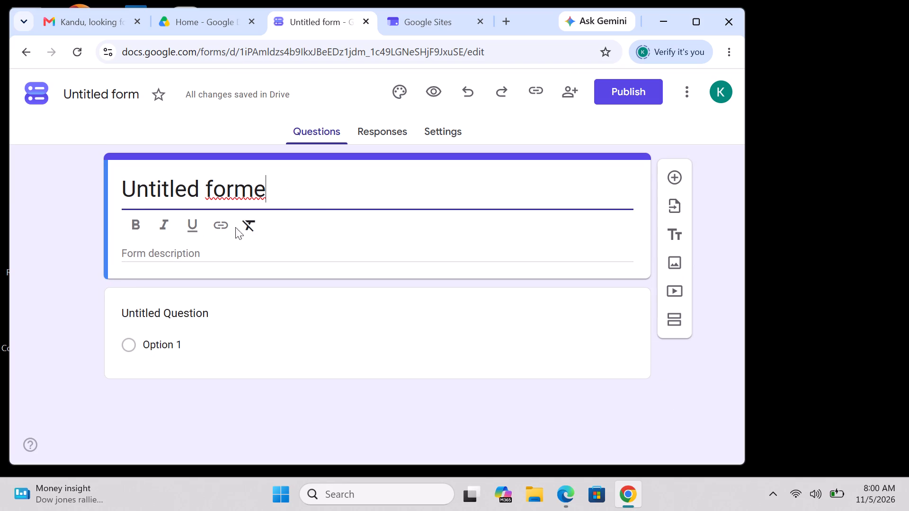
left_click(22, 57)
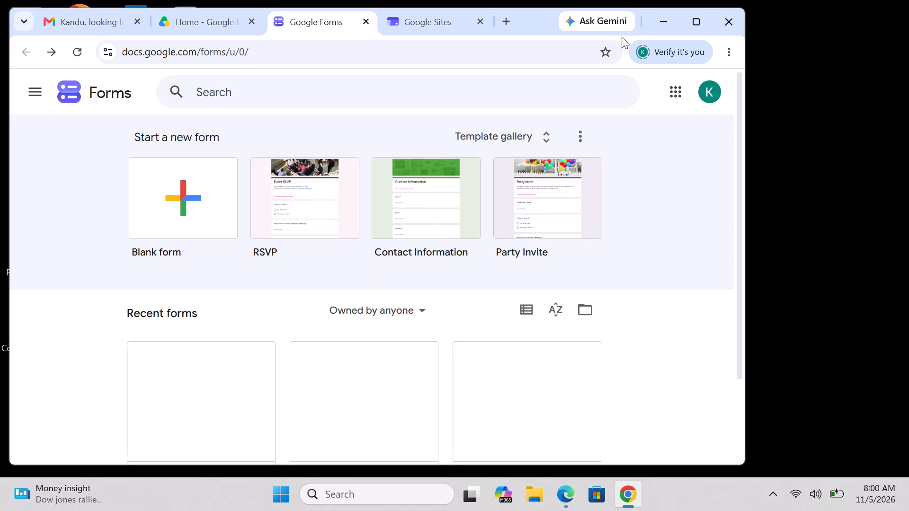
Look through the Google apps for Forms and open it again in a new tab.
left_click(672, 85)
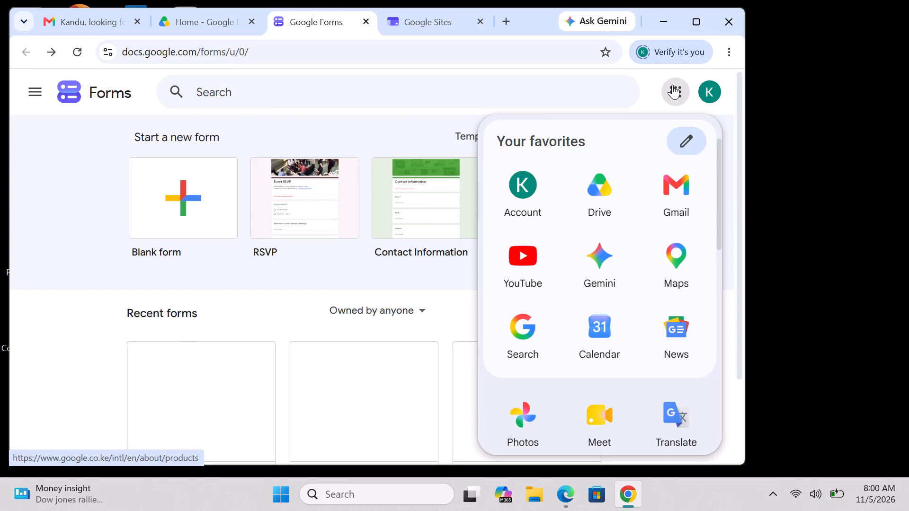
scroll(701, 263, "down", 4)
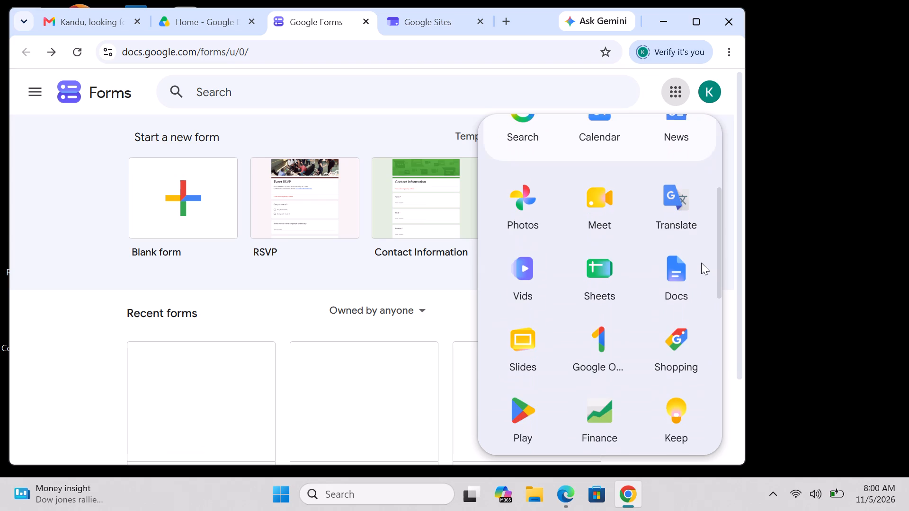
scroll(701, 263, "down", 4)
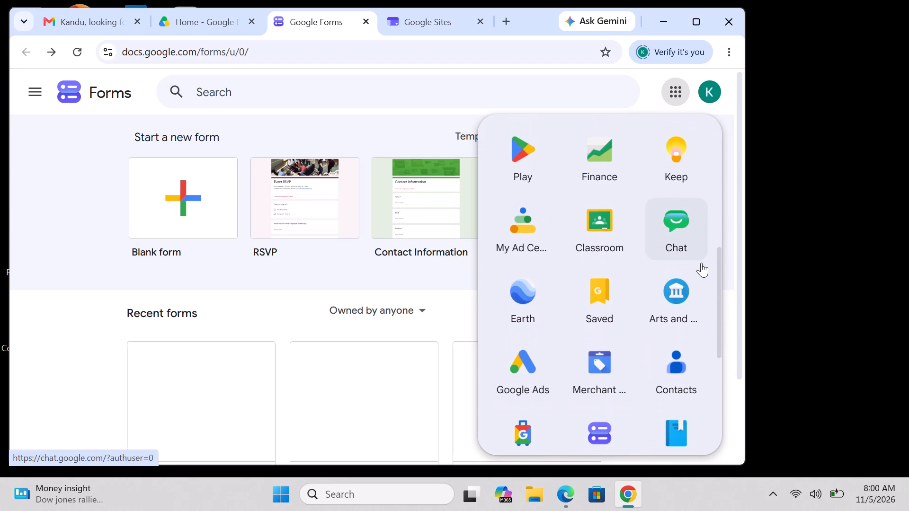
scroll(701, 263, "down", 1)
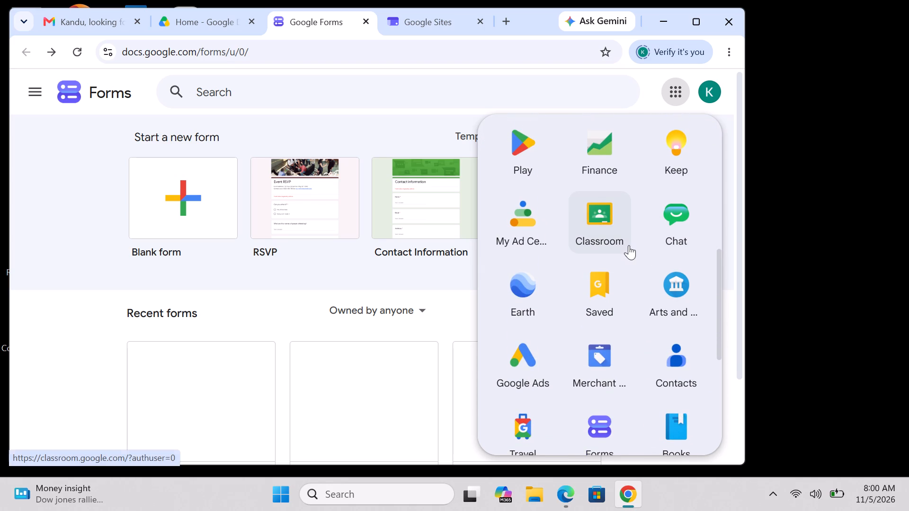
scroll(638, 278, "down", 2)
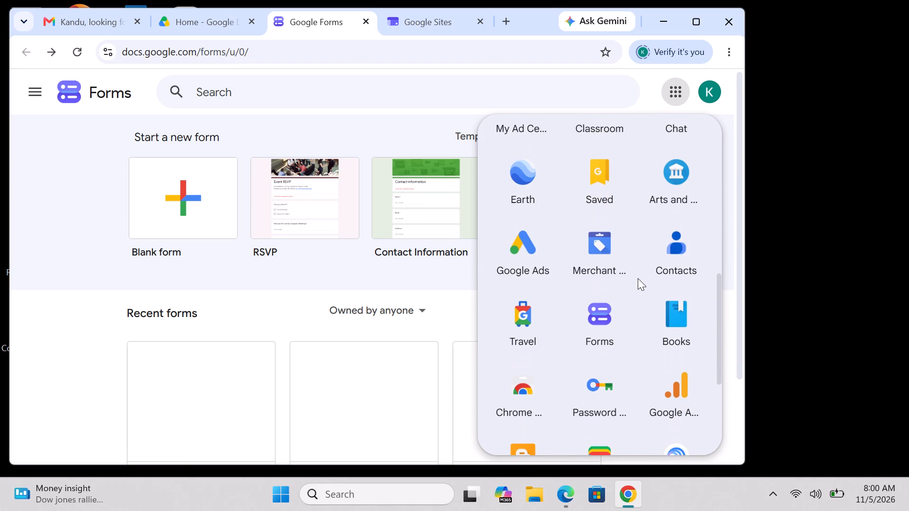
scroll(638, 278, "down", 2)
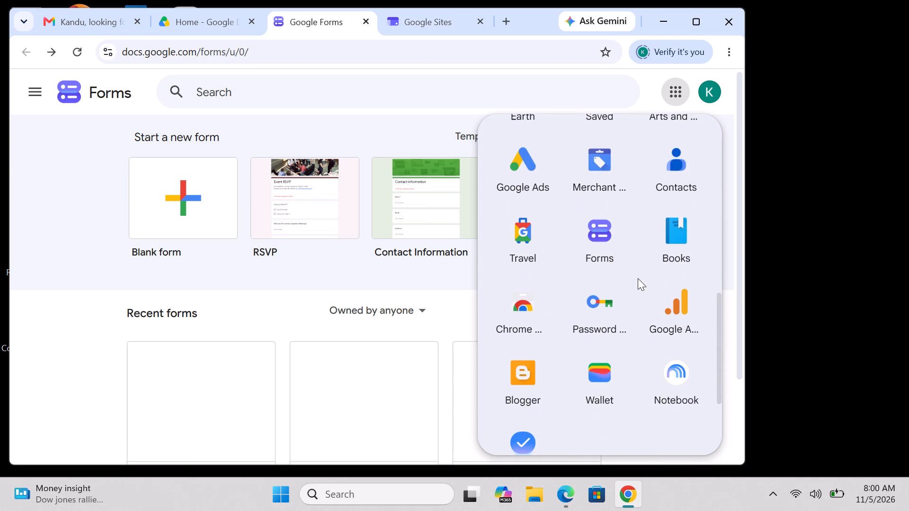
scroll(638, 278, "down", 2)
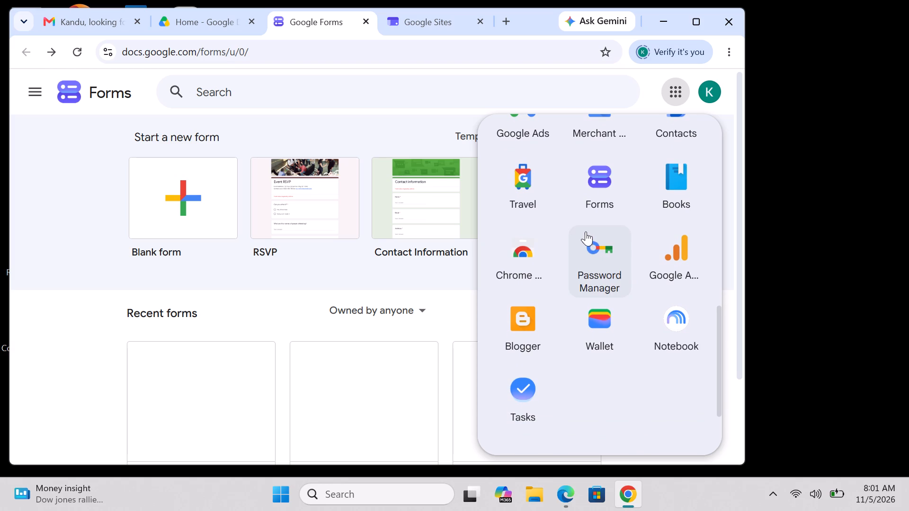
scroll(632, 171, "up", 1)
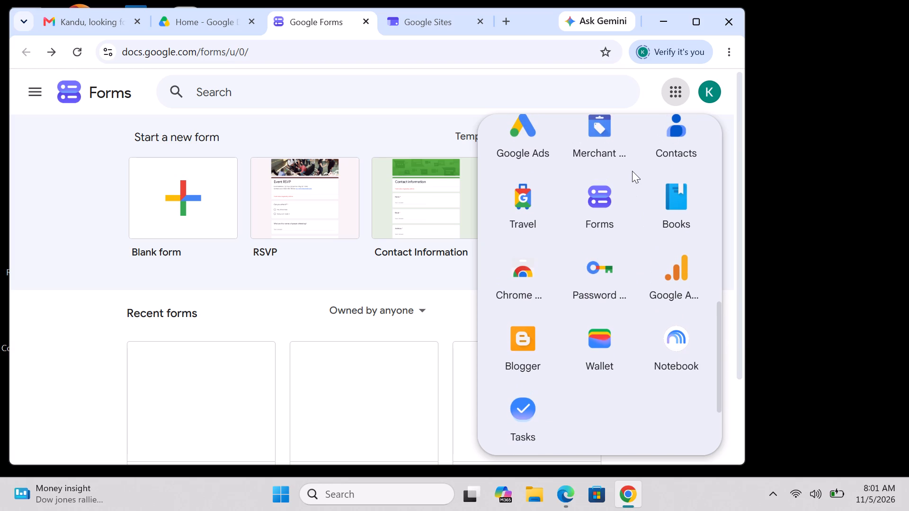
left_click(591, 180)
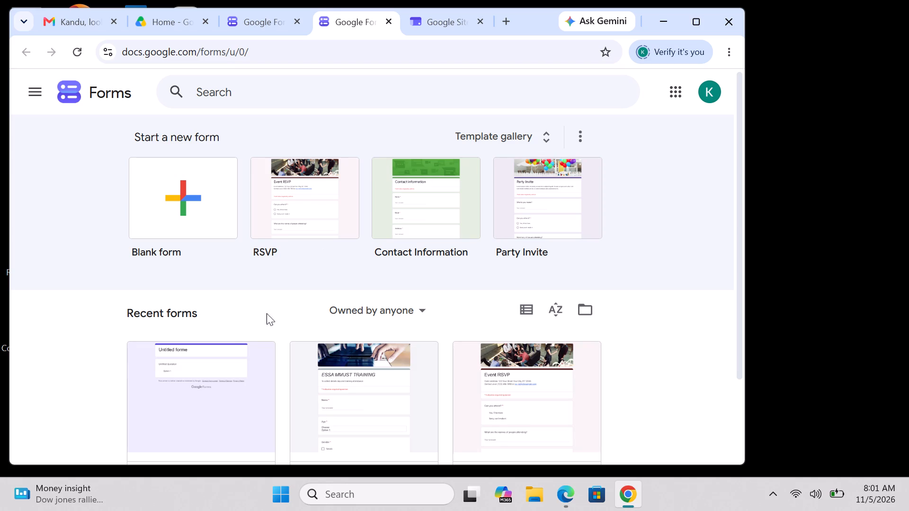
Reopen the new untitled form from the recent forms.
left_click(192, 366)
double_click(192, 366)
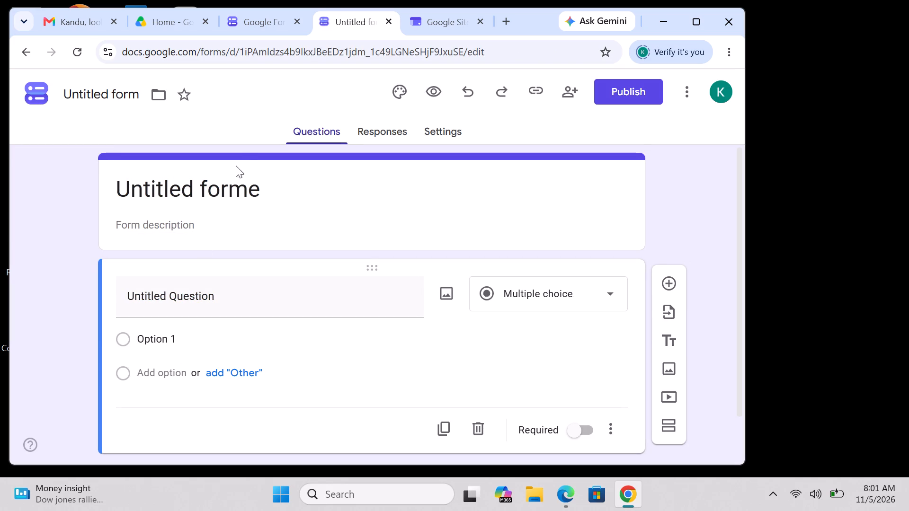
Remove the stray "e" from the form title and append "ESSA TRAING" after the placeholder text.
left_click(278, 207)
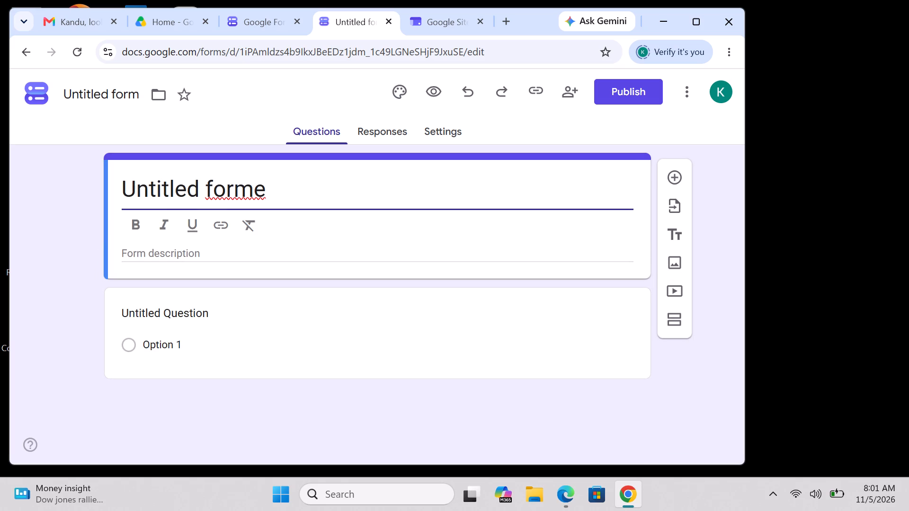
key("e")
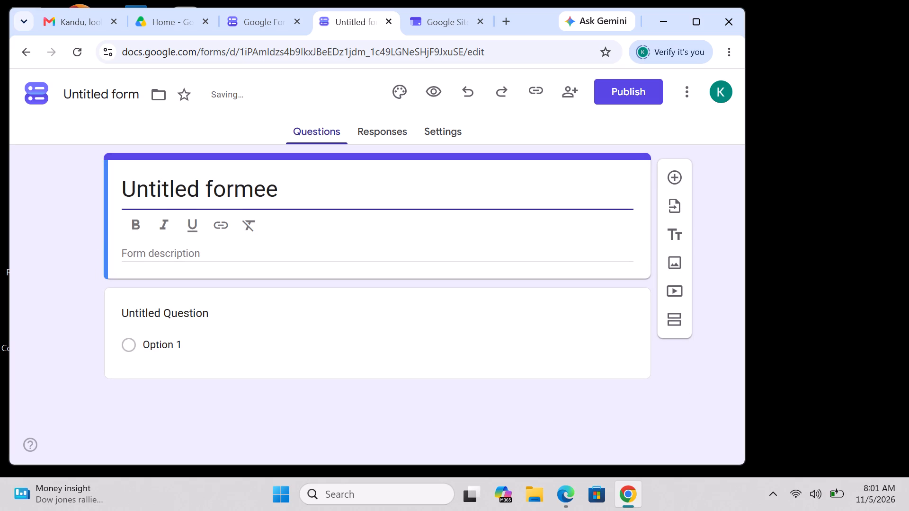
key("BackSpace")
key("BackSpace")
key("e")
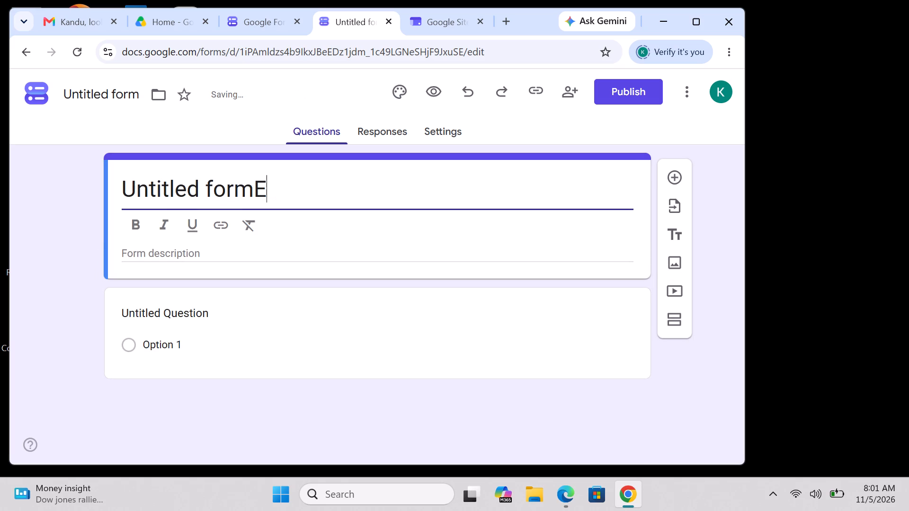
type("SSA")
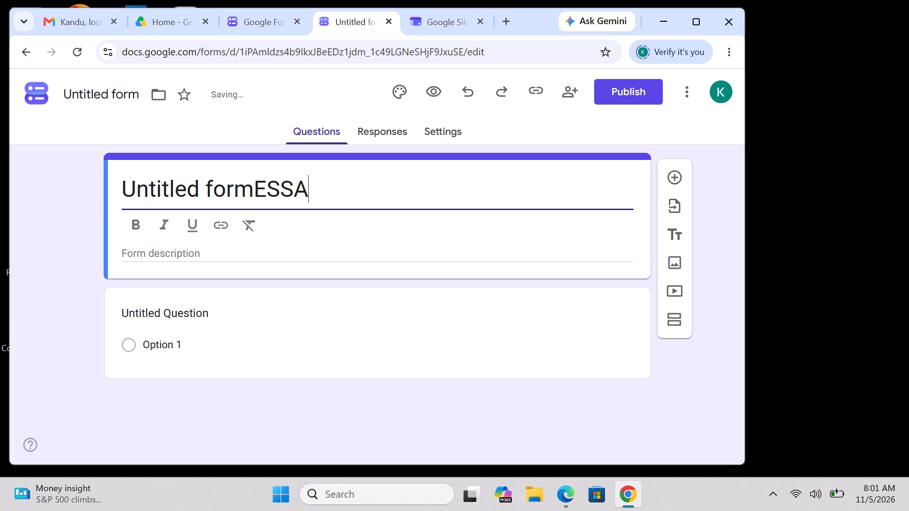
key("space")
type("TR")
key("a")
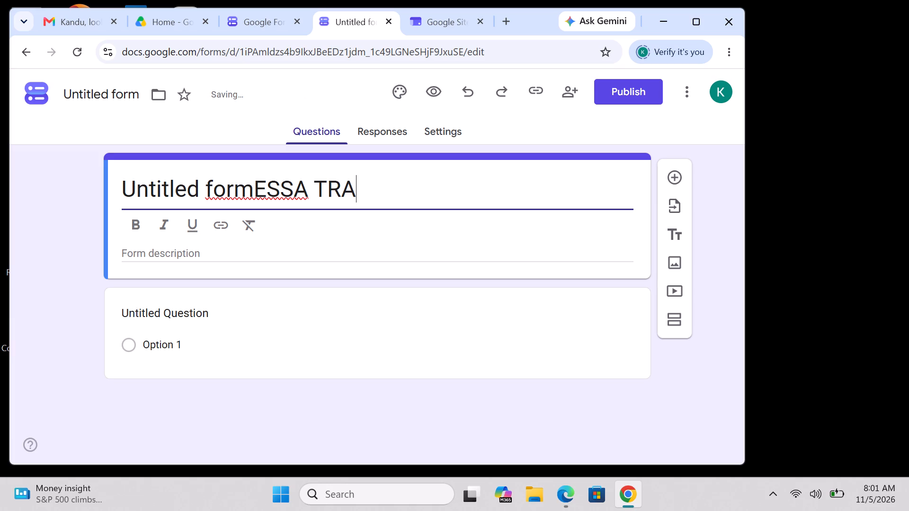
type("ING")
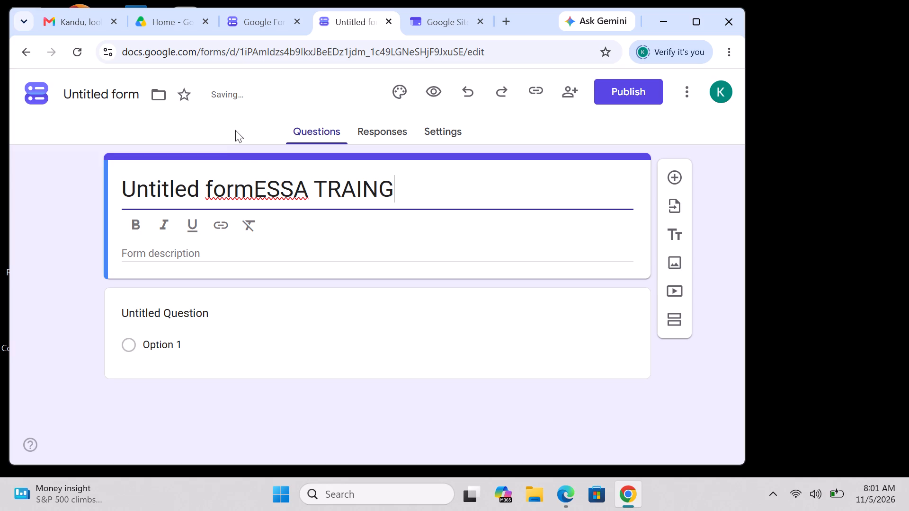
Delete the placeholder words "Untitled form" from the start of the form title.
left_click(248, 188)
key("BackSpace")
key("BackSpace")
key("BackSpace")
key("BackSpace")
key("BackSpace")
key("BackSpace")
key("BackSpace")
key("BackSpace")
key("BackSpace")
key("BackSpace")
key("BackSpace")
key("BackSpace")
key("BackSpace")
key("BackSpace")
key("BackSpace")
key("BackSpace")
key("BackSpace")
key("BackSpace")
key("BackSpace")
key("BackSpace")
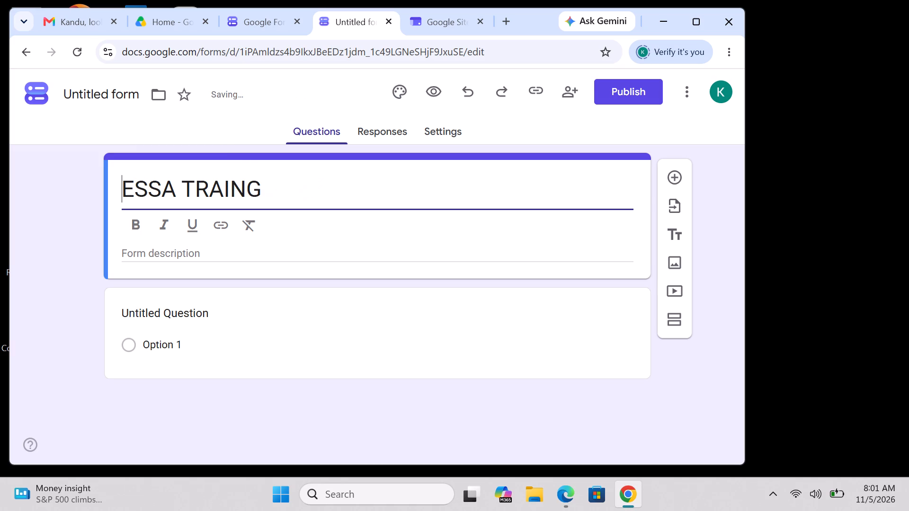
Correct the spelling of the form title so it reads "ESSA TRAINING".
left_click(285, 185)
key("BackSpace")
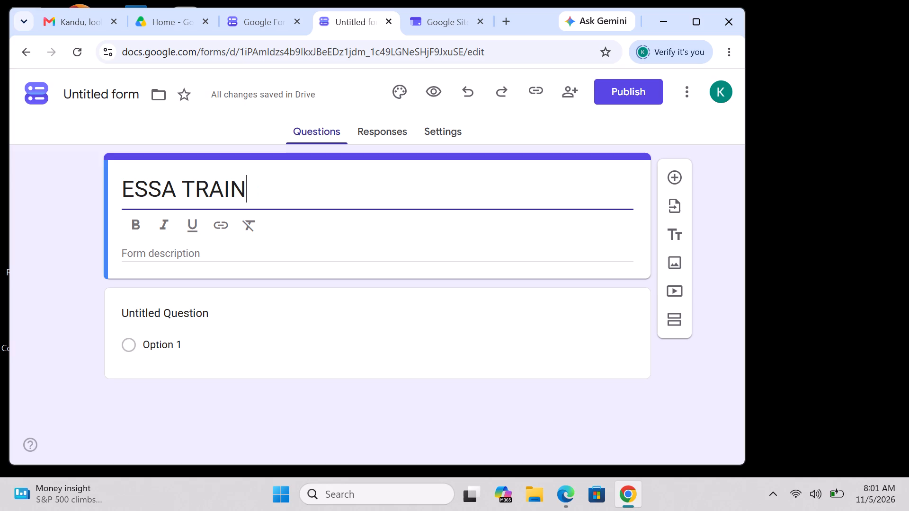
type("IN")
key("g")
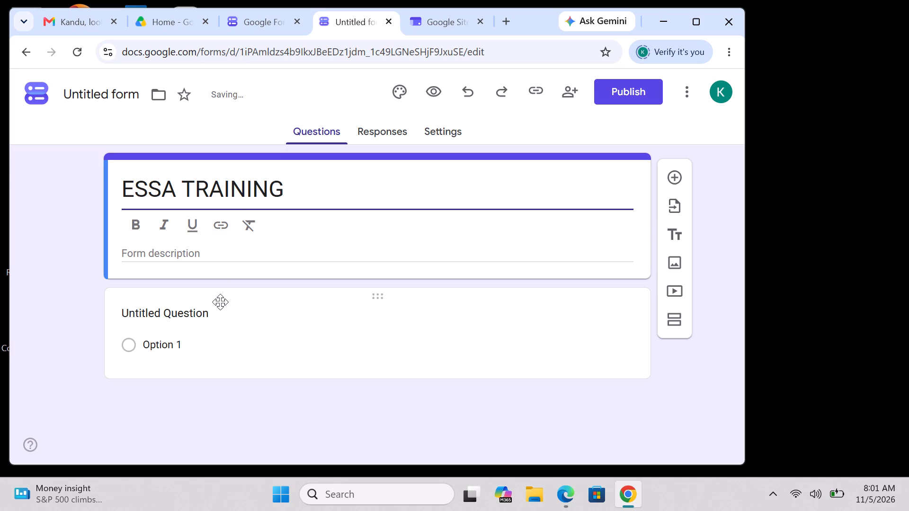
Replace the placeholder text of the first question with "Name".
left_click(185, 317)
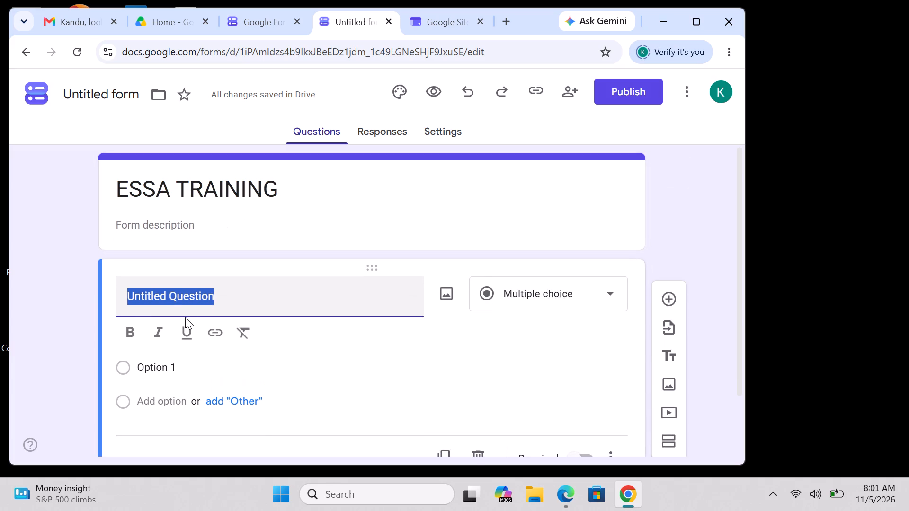
key("BackSpace")
key("BackSpace")
key("BackSpace")
key("BackSpace")
key("BackSpace")
key("BackSpace")
key("BackSpace")
key("BackSpace")
key("BackSpace")
key("BackSpace")
key("BackSpace")
key("BackSpace")
key("BackSpace")
key("BackSpace")
key("BackSpace")
key("BackSpace")
key("BackSpace")
key("BackSpace")
key("BackSpace")
key("BackSpace")
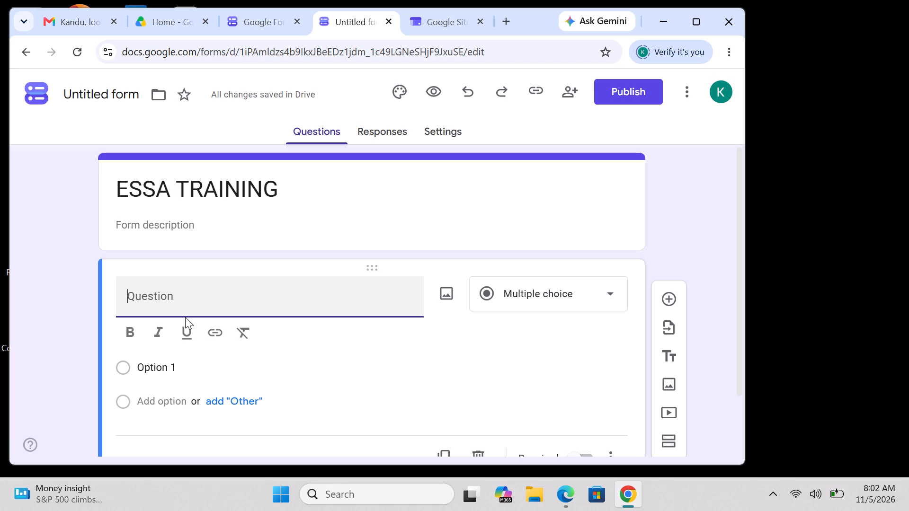
key("n")
key("a")
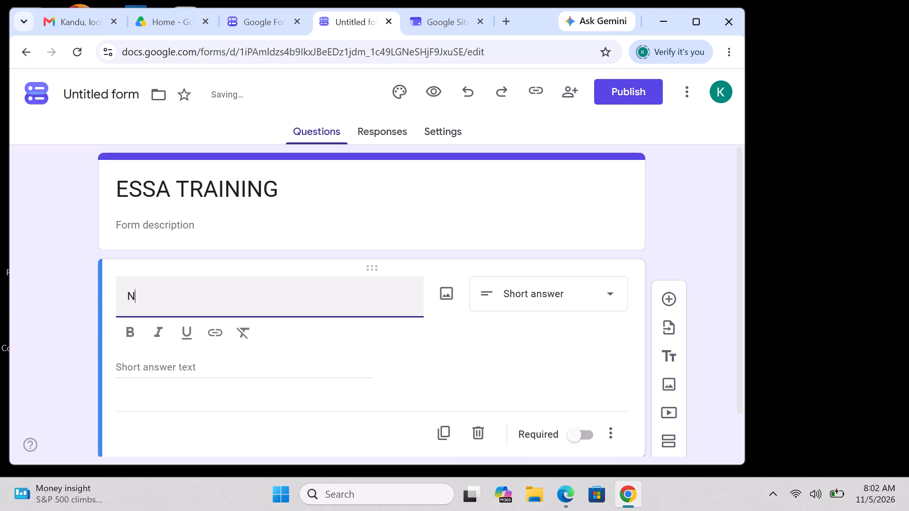
key("m")
key("e")
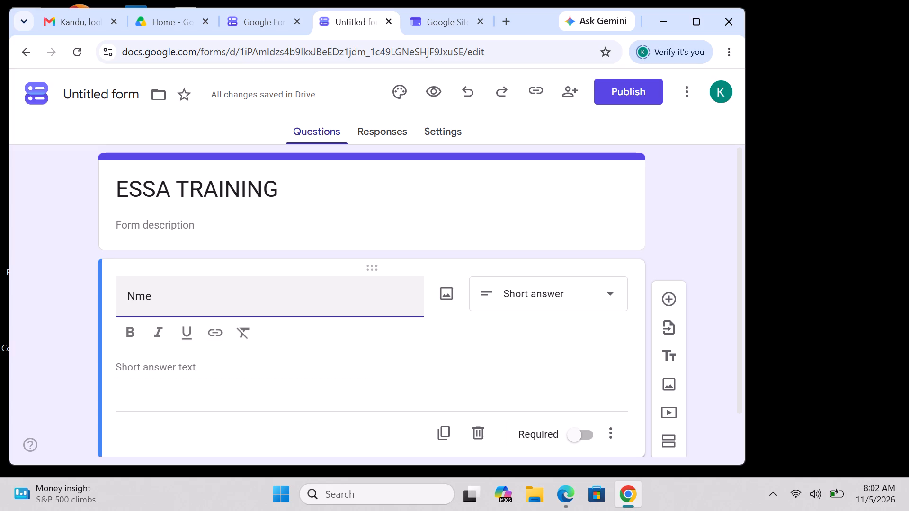
key("BackSpace")
key("BackSpace")
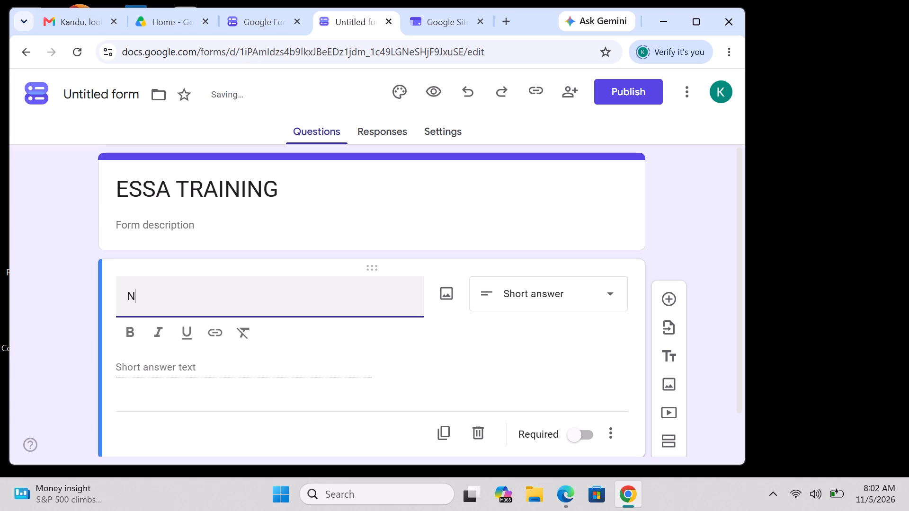
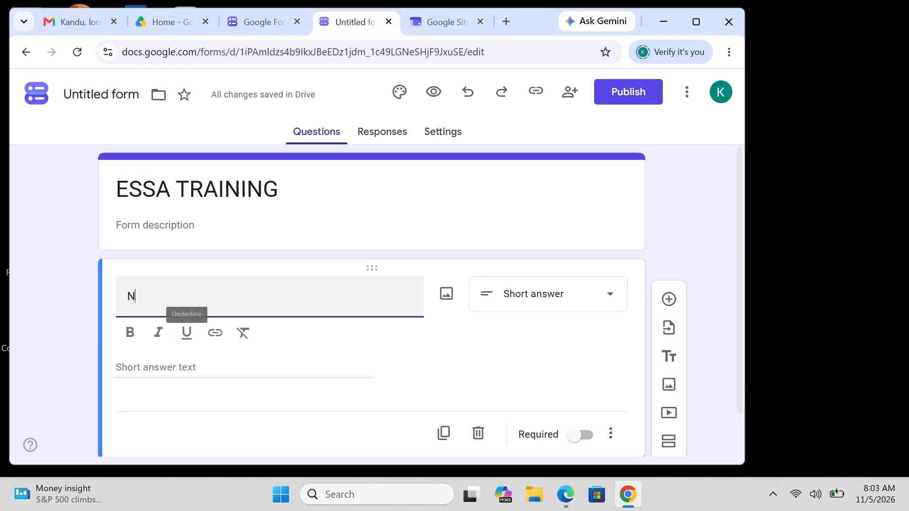
Finish entering the first question's text so it reads "Name".
key("a")
type("me")
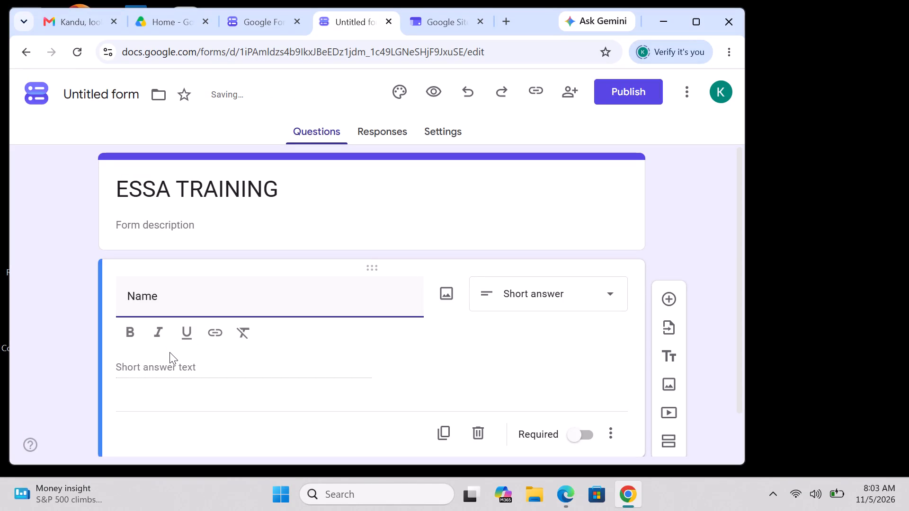
left_click(177, 376)
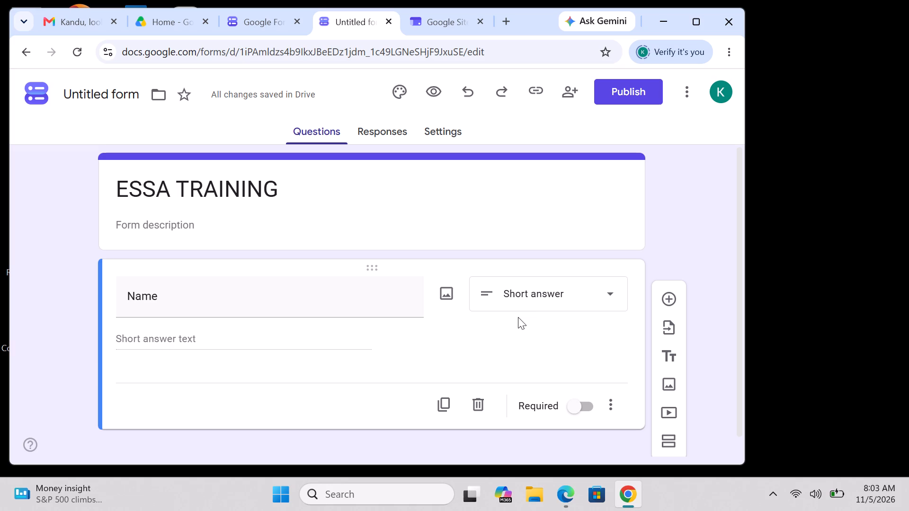
Set the Name question's answer type to Short answer and make the question required.
left_click(611, 288)
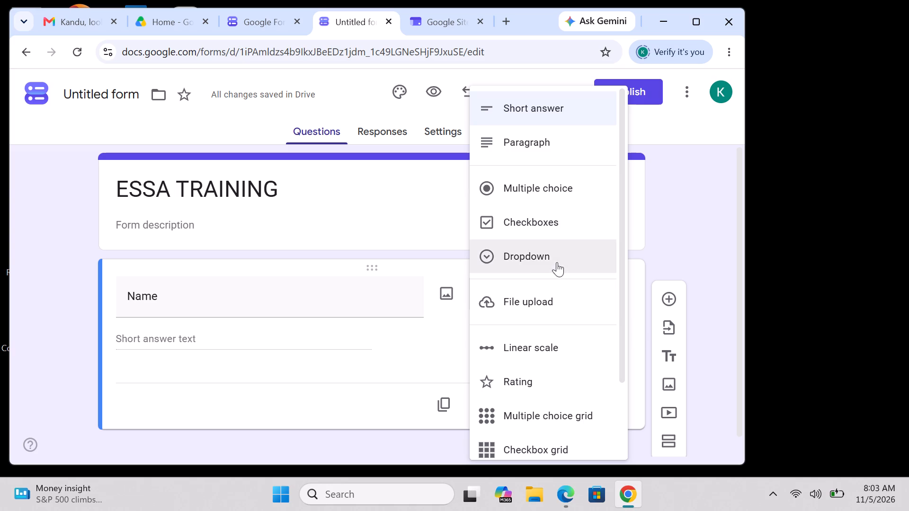
left_click(532, 103)
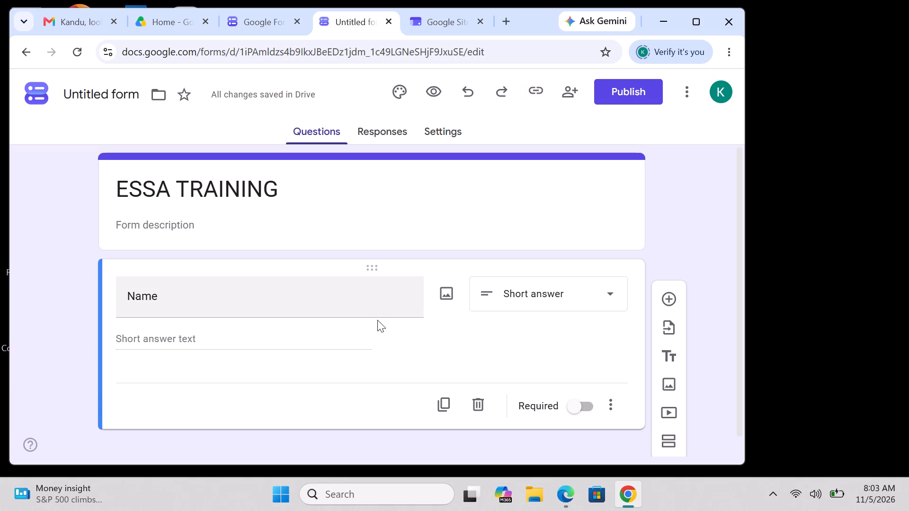
scroll(239, 392, "down", 2)
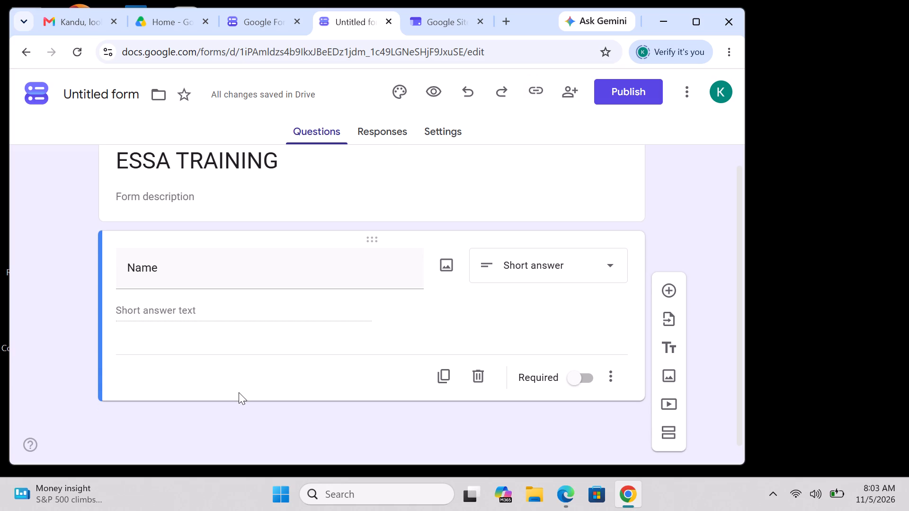
scroll(239, 392, "down", 6)
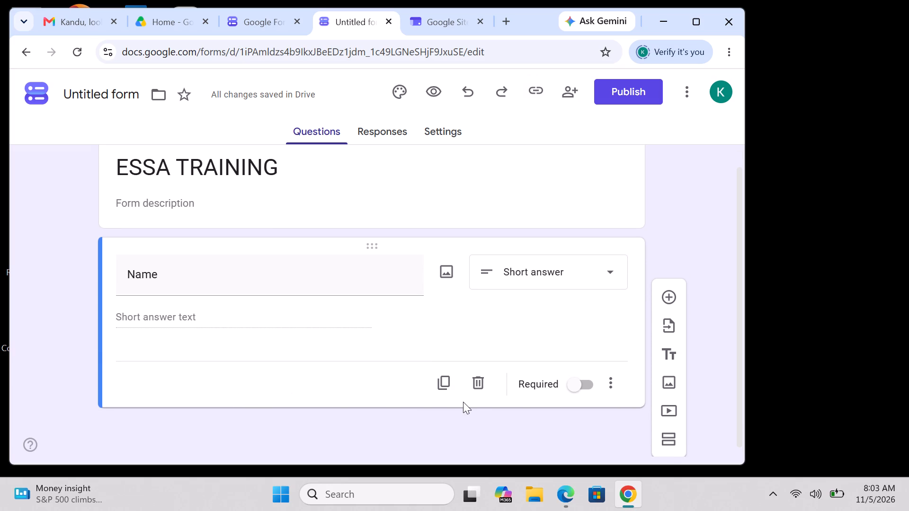
left_click(581, 380)
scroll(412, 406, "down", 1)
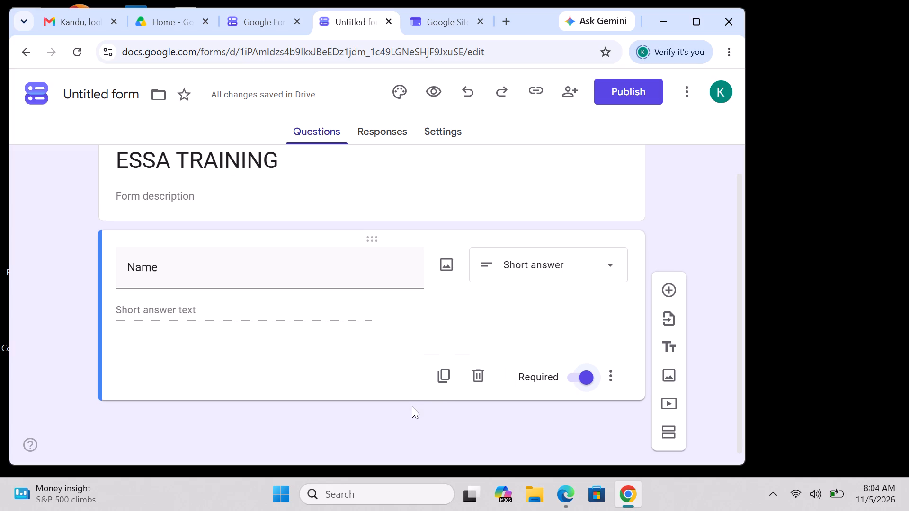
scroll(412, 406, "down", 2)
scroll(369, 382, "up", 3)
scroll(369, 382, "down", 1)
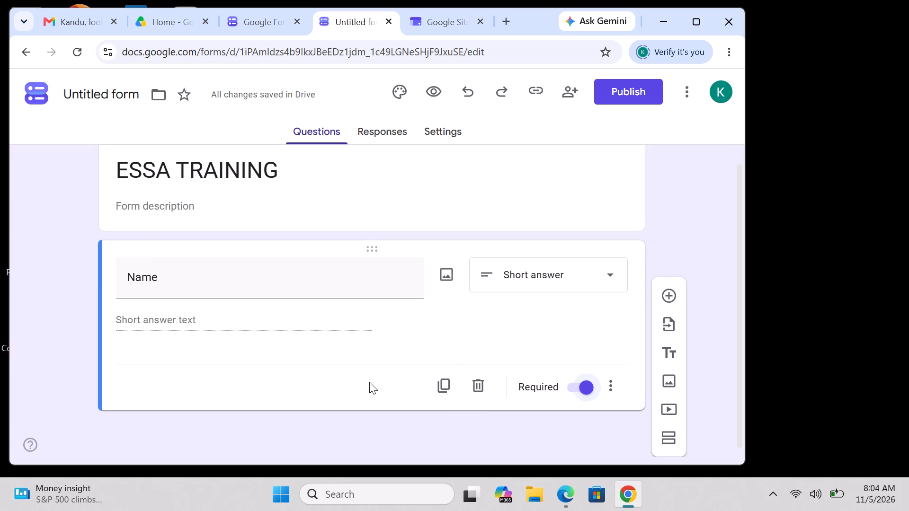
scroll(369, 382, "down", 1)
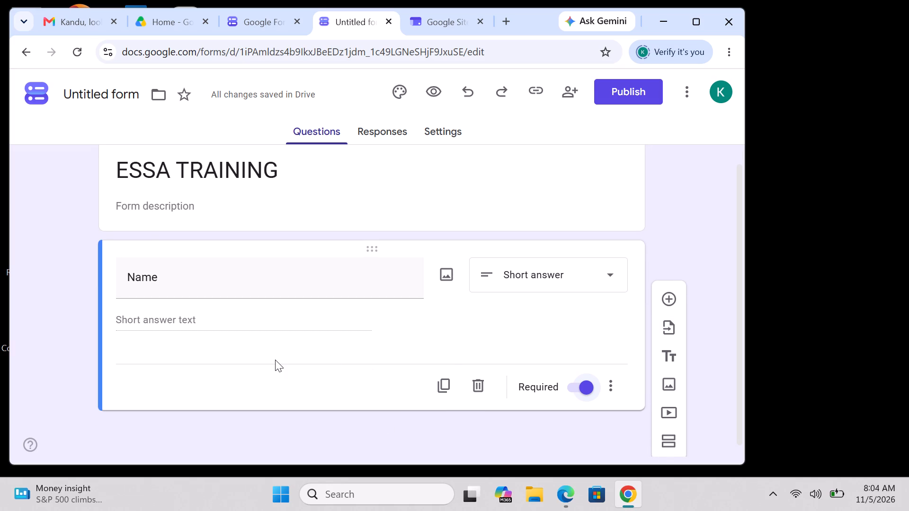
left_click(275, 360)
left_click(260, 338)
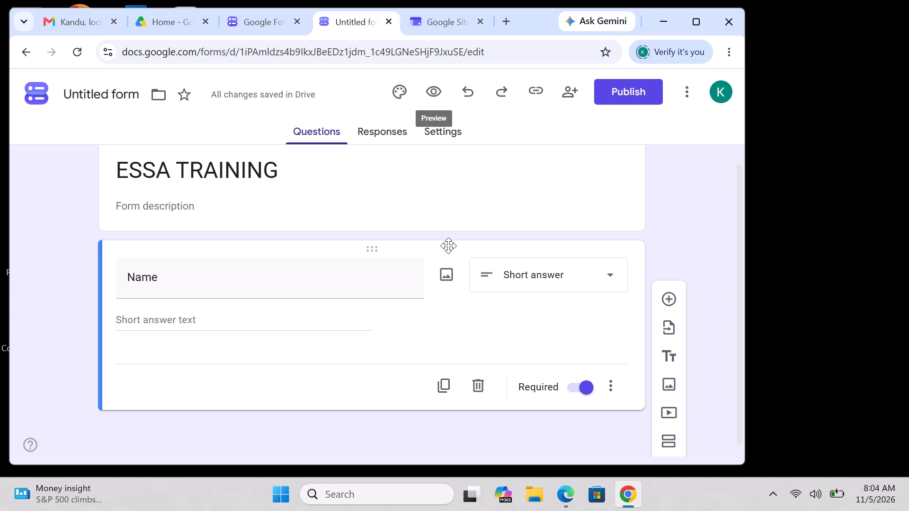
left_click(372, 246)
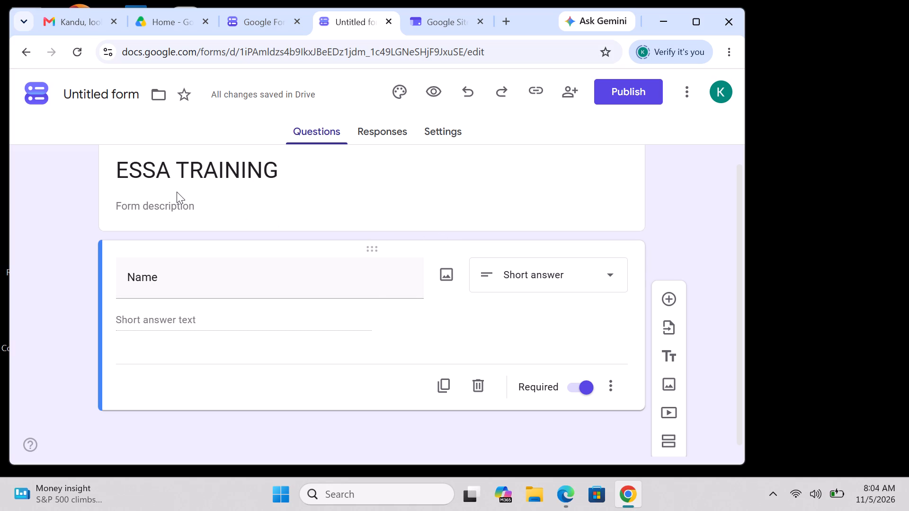
Rename the untitled form file to match the form title, ESSA TRAINING.
left_click(102, 95)
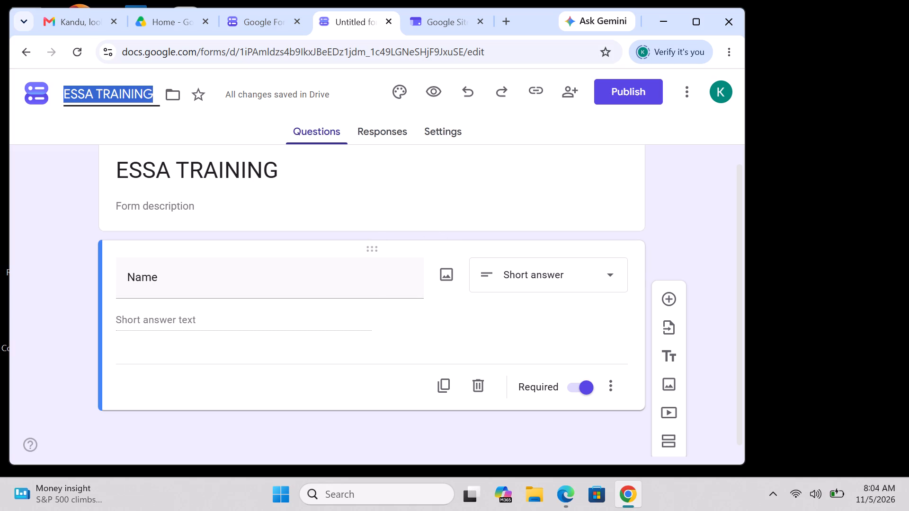
Add a second question below the Name question and enter "Email" as its text.
scroll(299, 296, "down", 1)
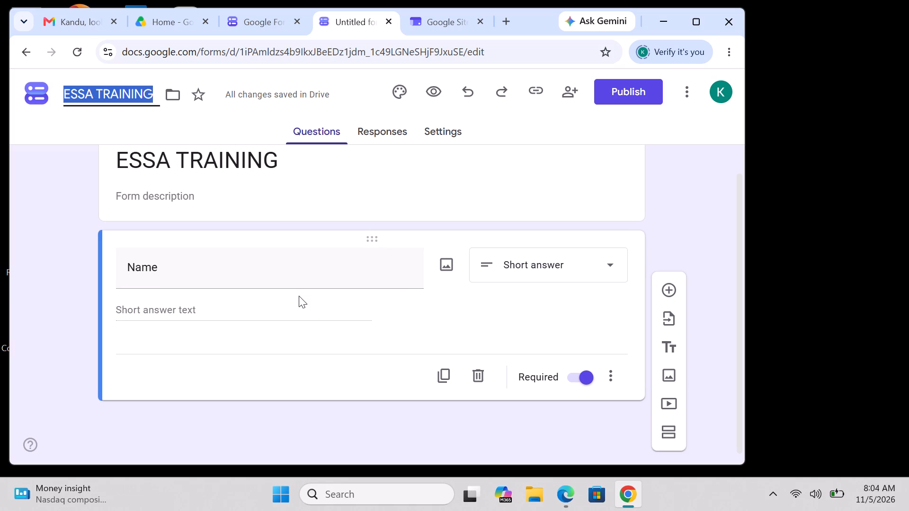
scroll(299, 296, "down", 5)
scroll(299, 296, "right", 1)
left_click(670, 281)
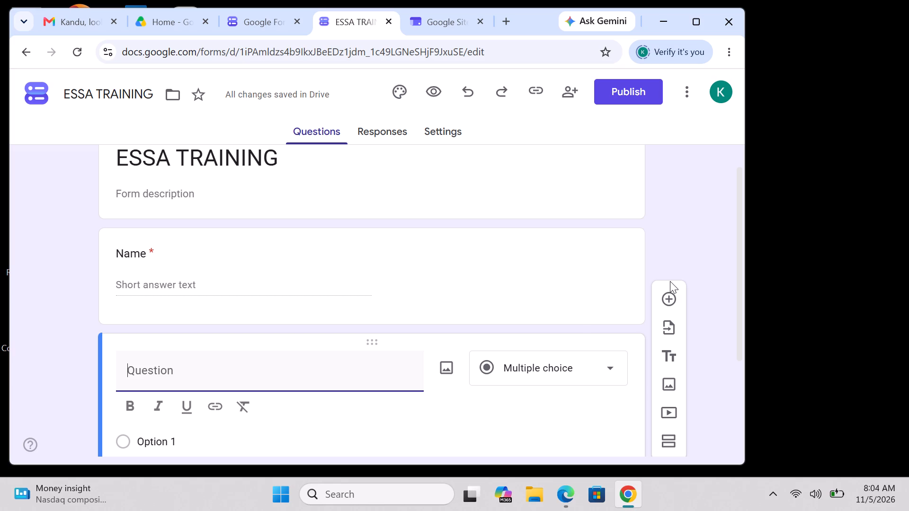
left_click(266, 385)
key("e")
key("BackSpace")
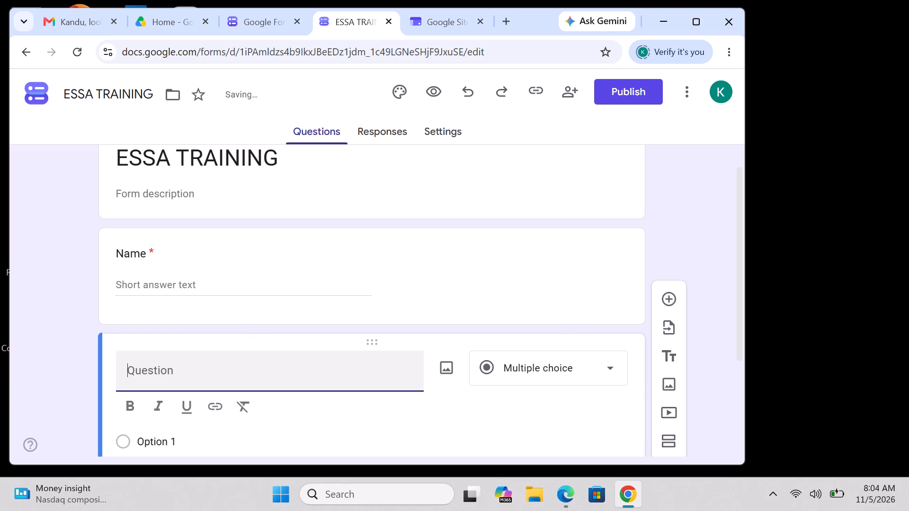
key("e")
type("masil")
key("BackSpace")
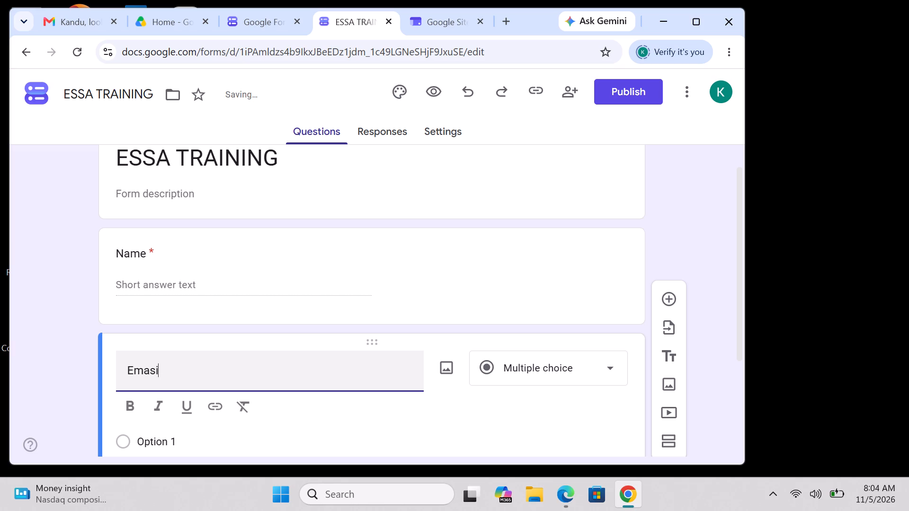
key("BackSpace")
key("BackSpace")
type("il")
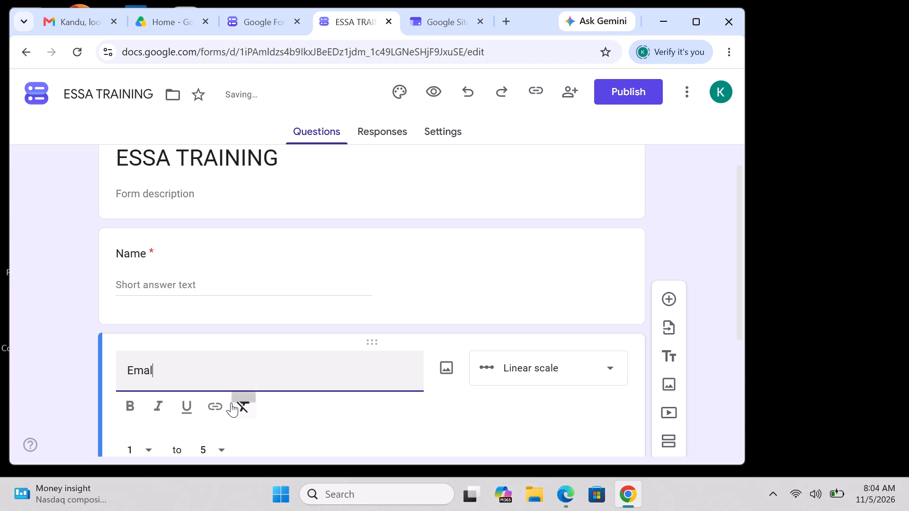
key("BackSpace")
key("i")
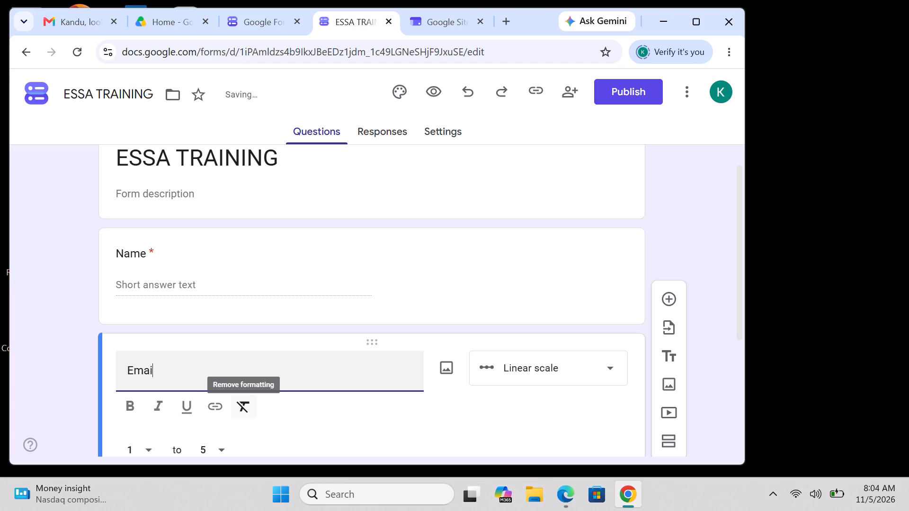
key("l")
Set the email question's answer type to Short answer and make the question required.
scroll(231, 402, "down", 1)
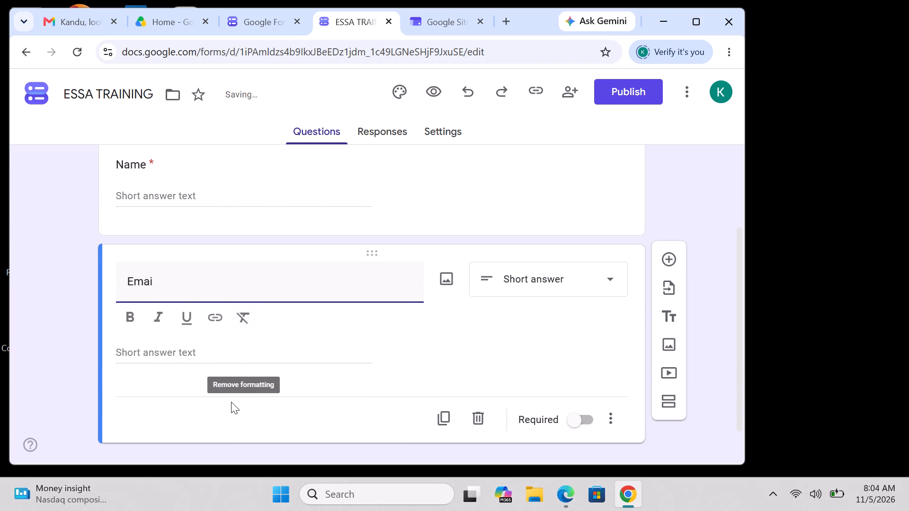
scroll(231, 402, "down", 2)
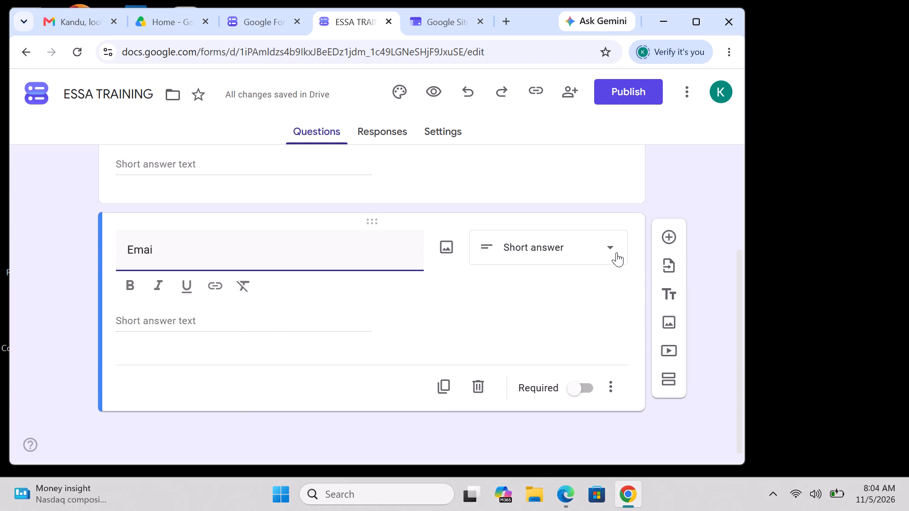
left_click(608, 247)
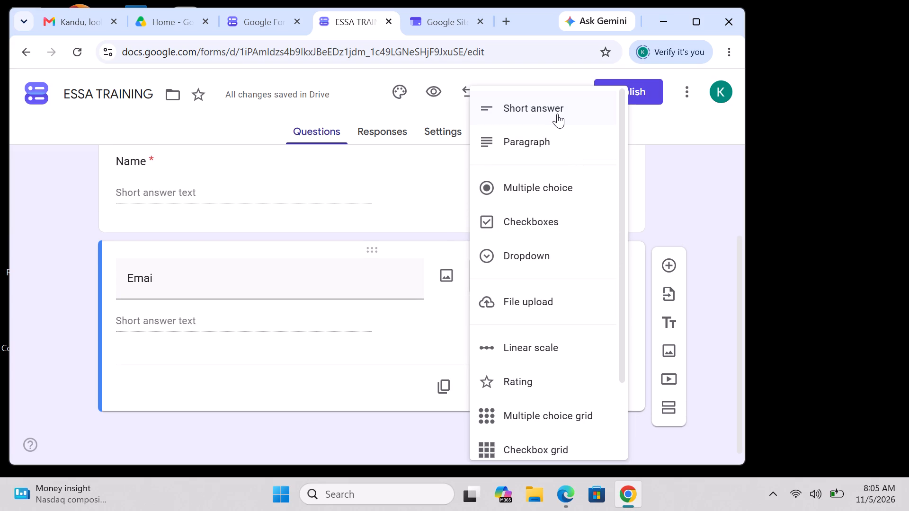
left_click_drag(560, 123, 254, 317)
left_click(254, 317)
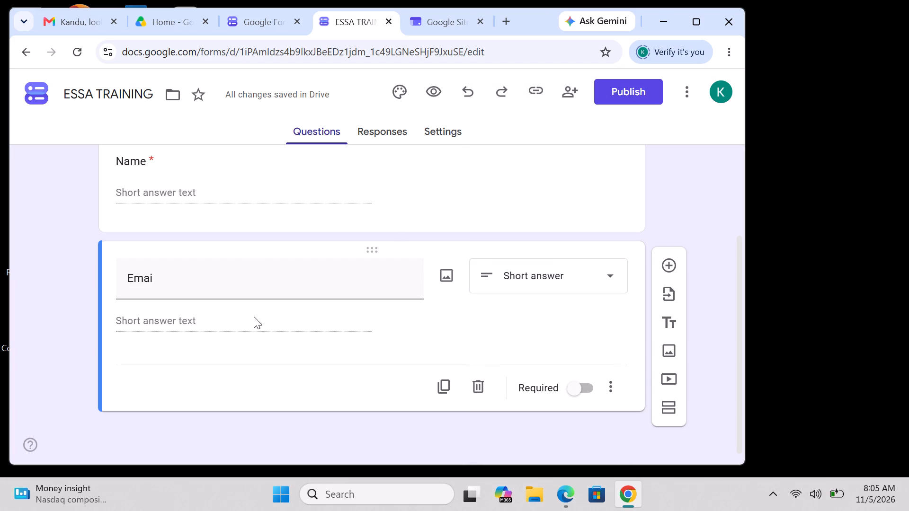
left_click(576, 380)
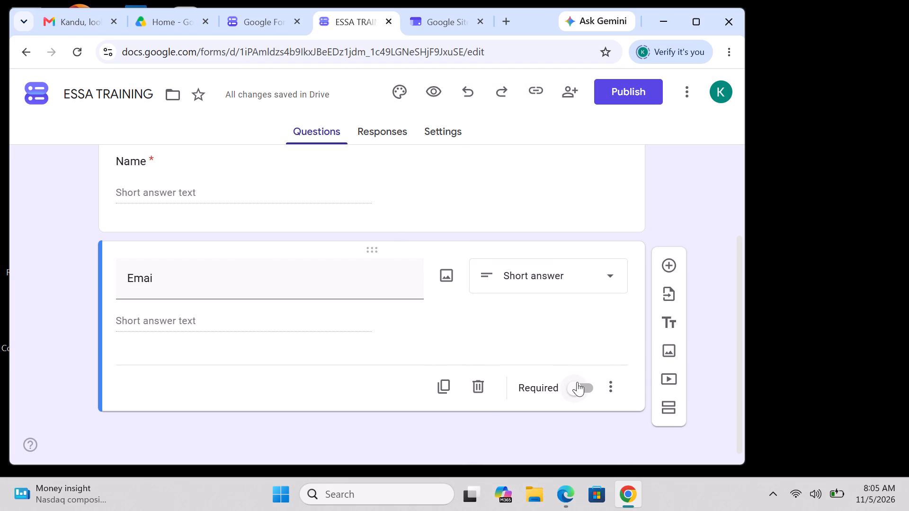
left_click(577, 382)
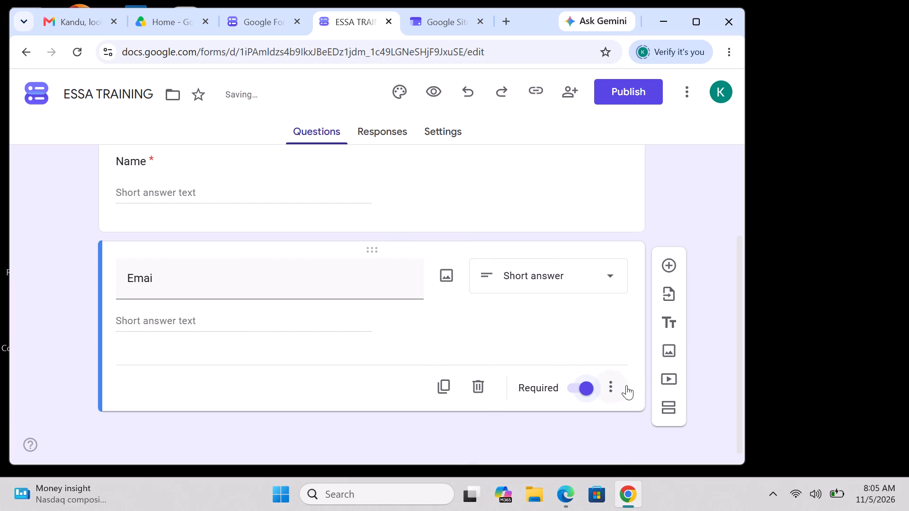
Add a third question below the email question and enter "Age" as its text.
left_click(662, 264)
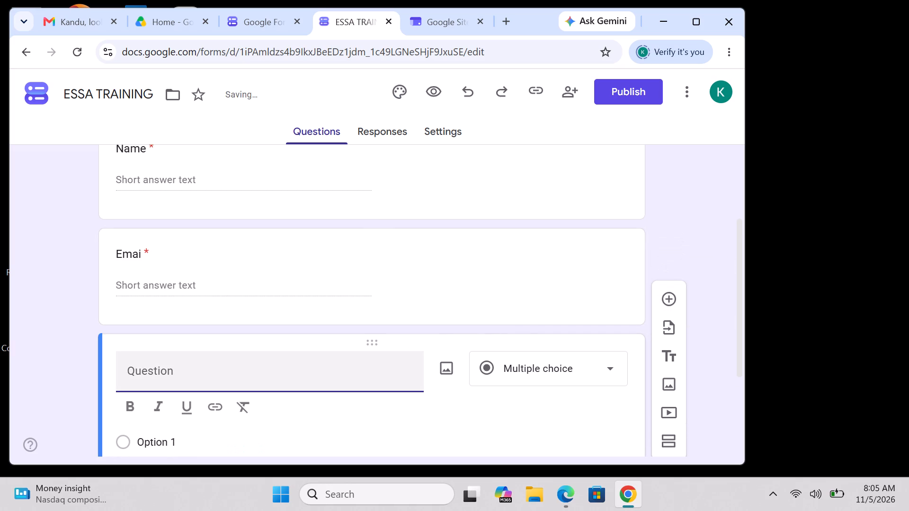
key("a")
type("ge")
key("BackSpace")
key("BackSpace")
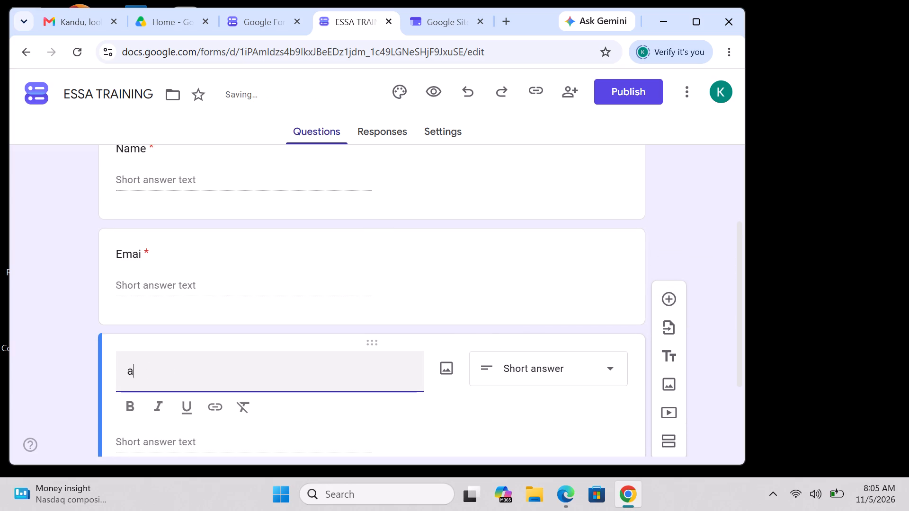
key("BackSpace")
key("a")
key("g")
key("e")
Keep Short answer as the Age question's answer type and make the question required.
left_click(609, 370)
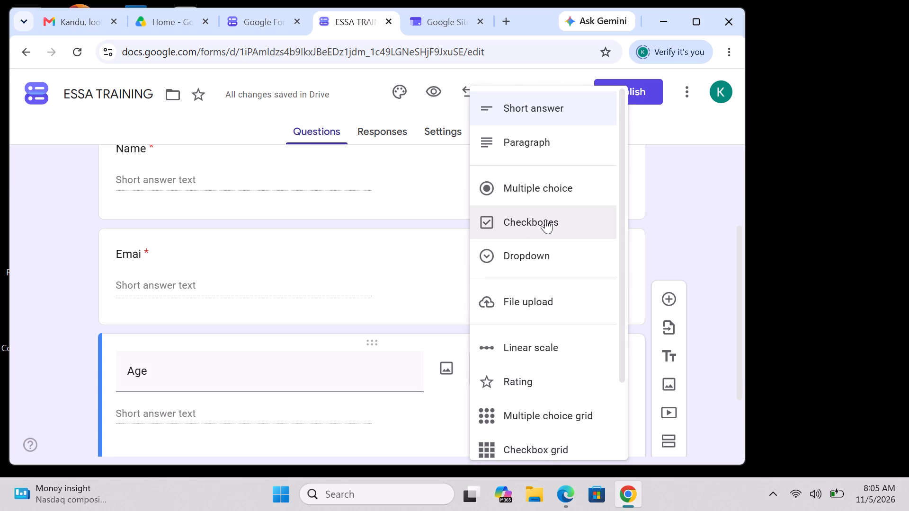
scroll(570, 278, "down", 1)
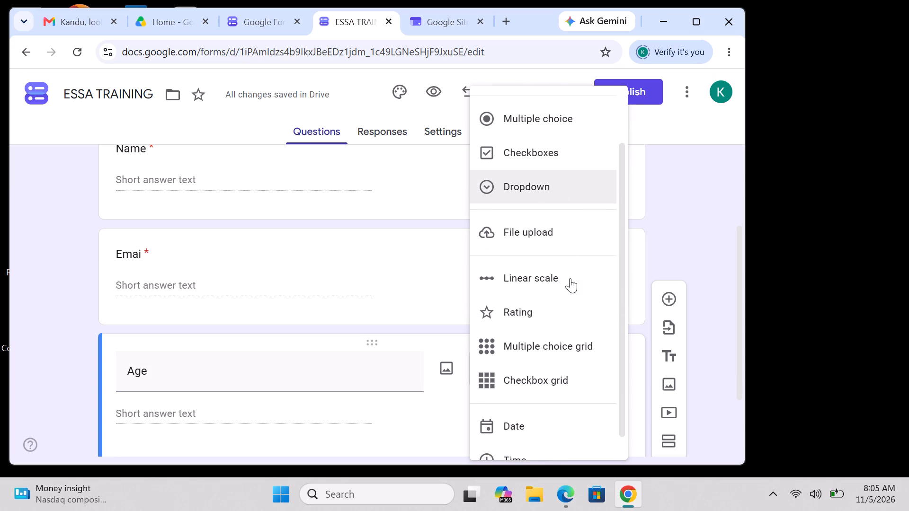
scroll(570, 278, "down", 2)
scroll(570, 278, "up", 1)
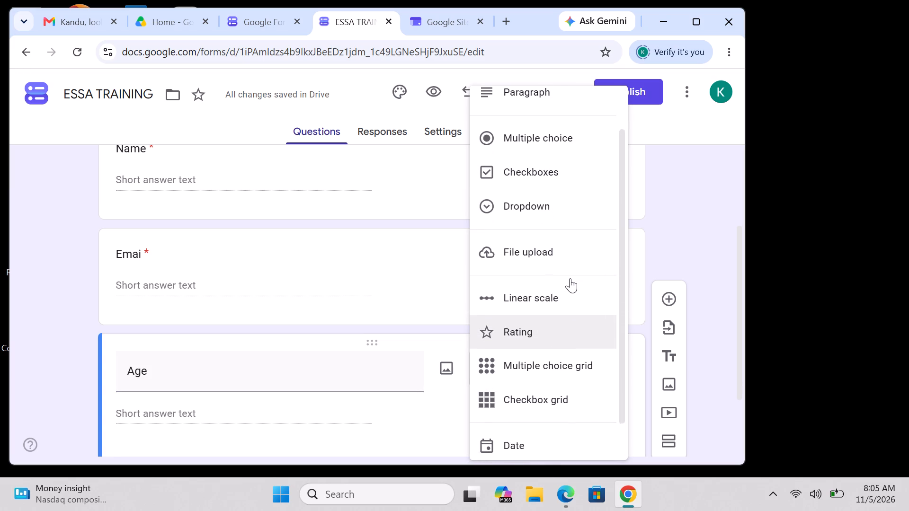
scroll(570, 278, "up", 3)
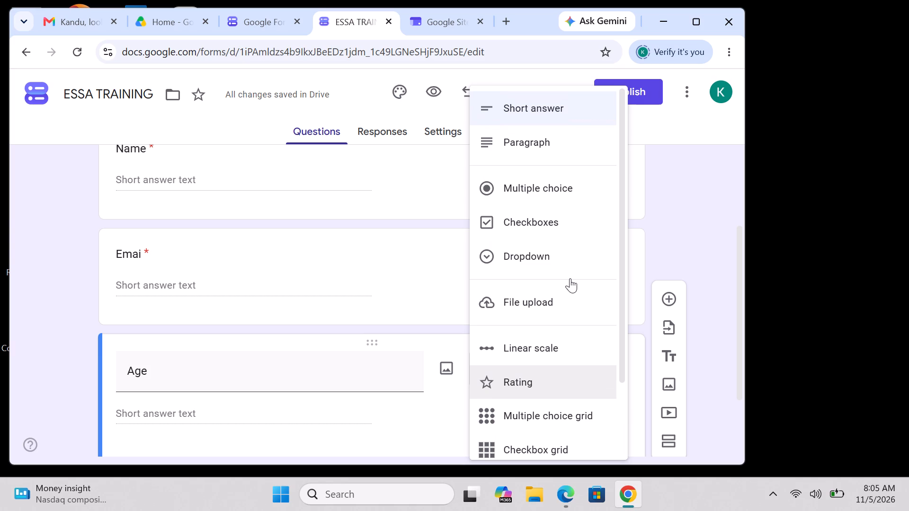
scroll(570, 278, "up", 4)
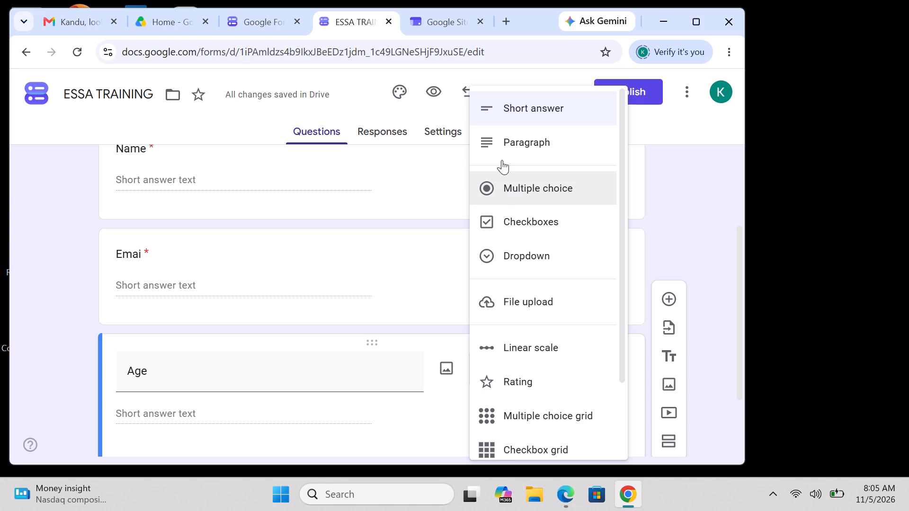
left_click(513, 106)
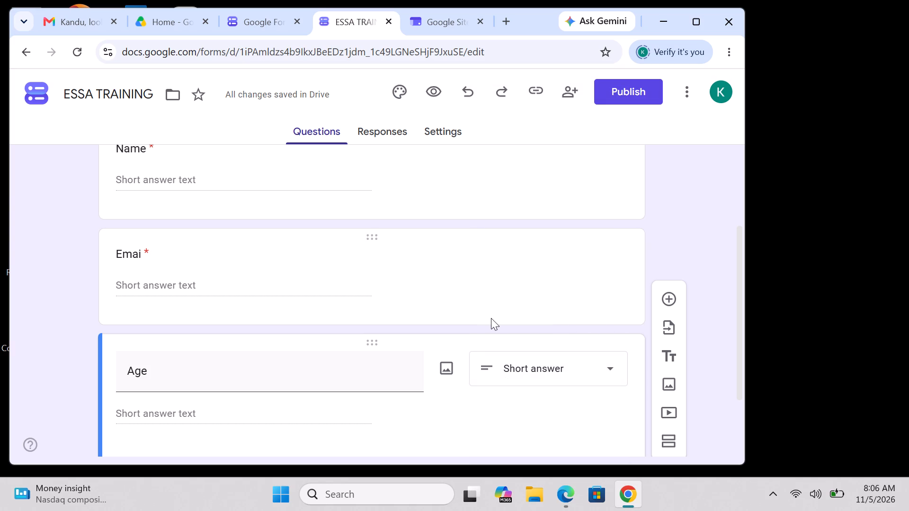
scroll(491, 318, "down", 2)
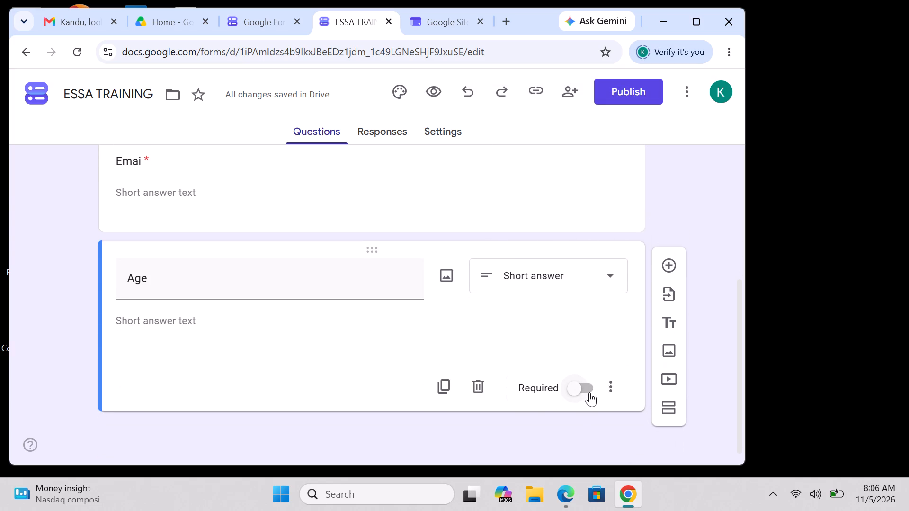
left_click(589, 392)
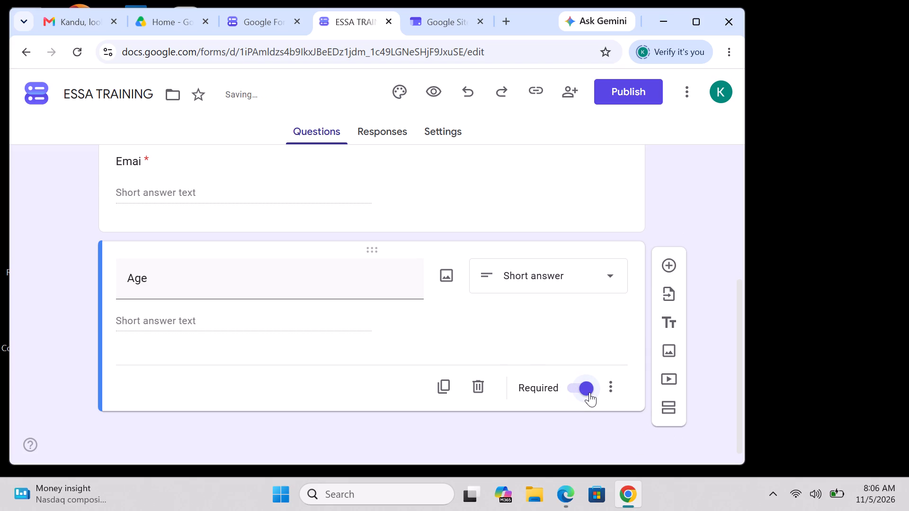
Add response validation to the Age question that accepts only a Number of the Whole number kind.
left_click(616, 384)
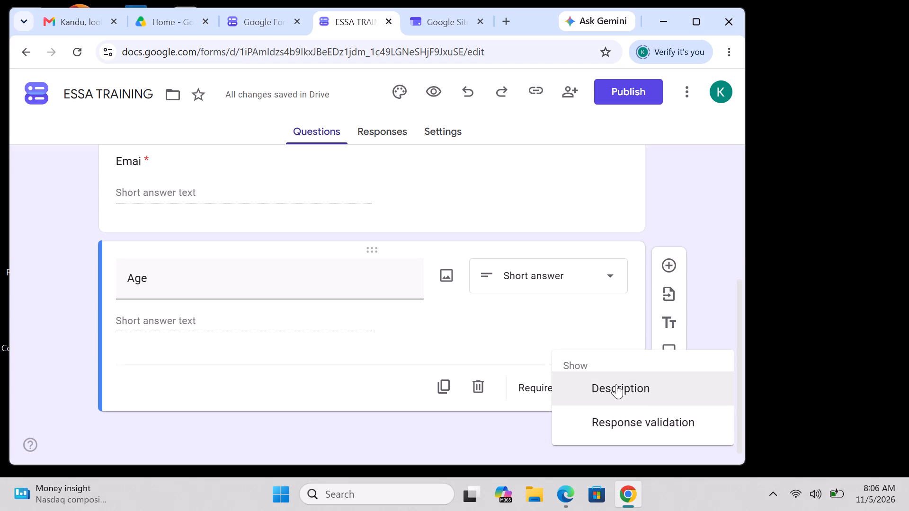
left_click(607, 419)
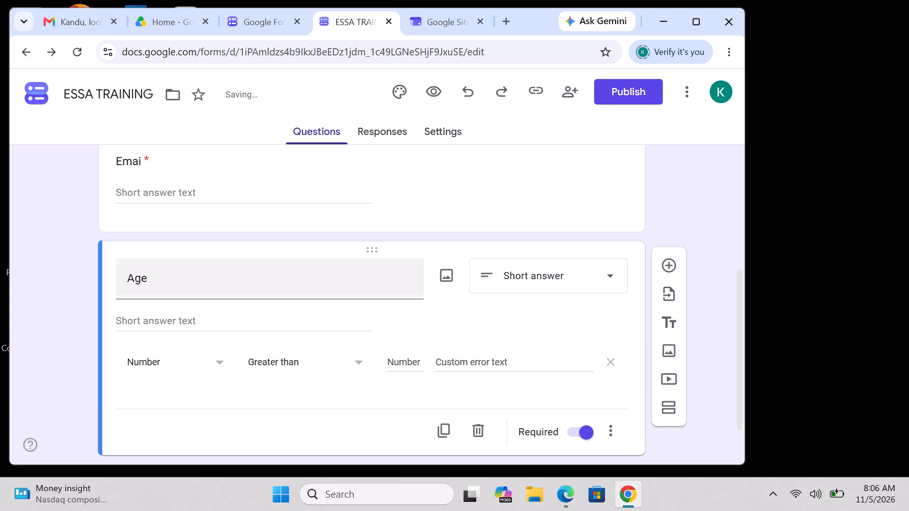
left_click(216, 361)
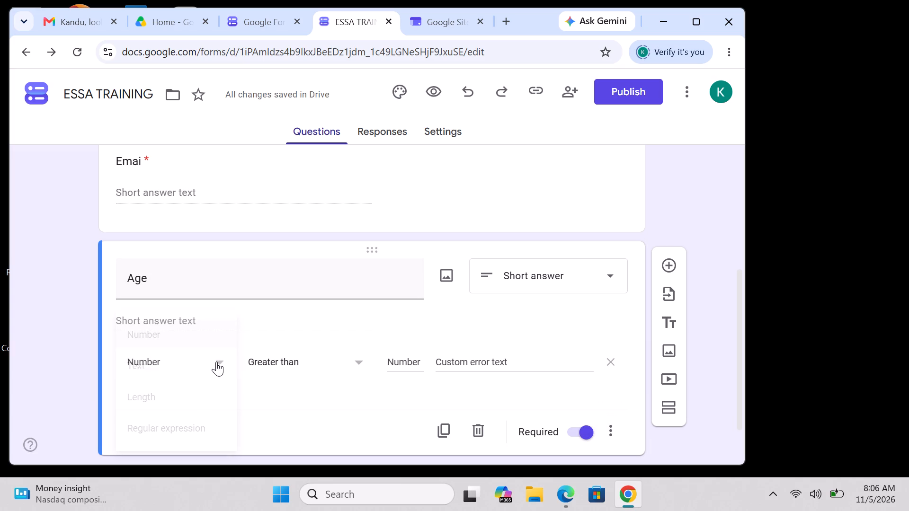
scroll(174, 408, "down", 3)
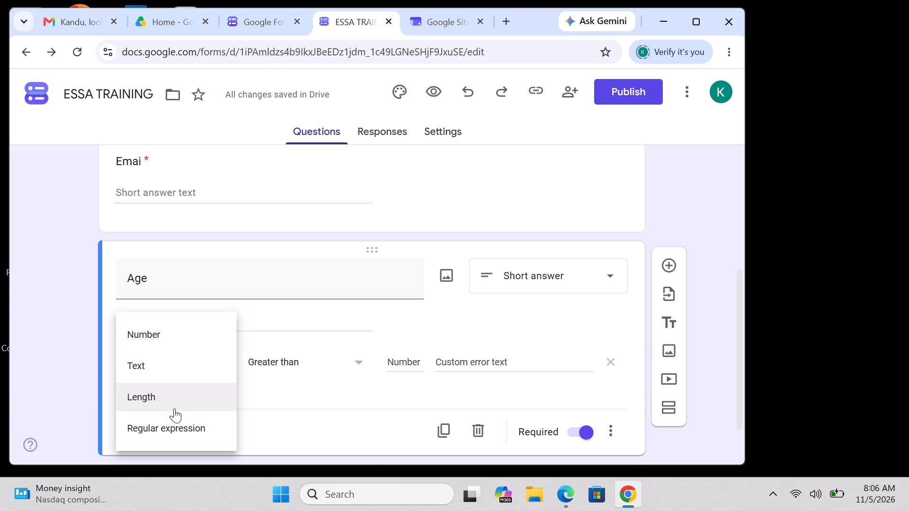
scroll(174, 408, "down", 1)
scroll(139, 356, "down", 3)
scroll(139, 356, "up", 1)
left_click(166, 338)
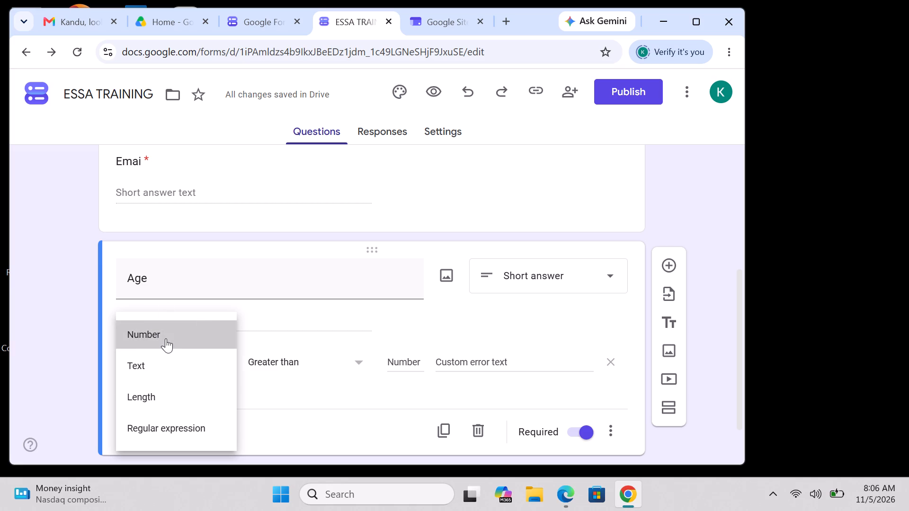
left_click(363, 364)
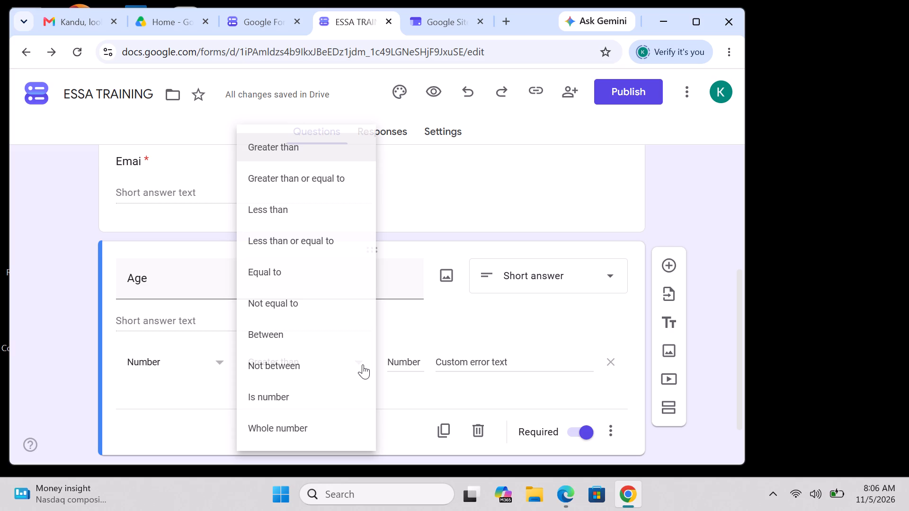
double_click(323, 416)
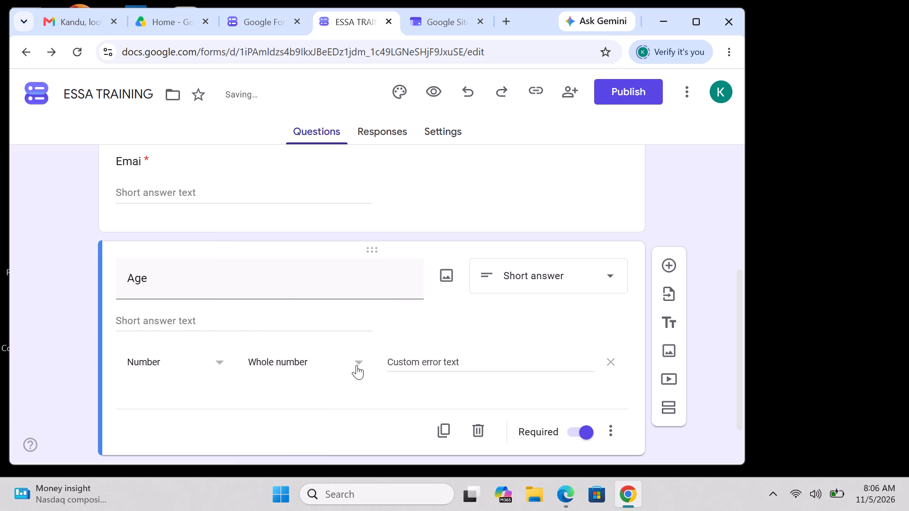
left_click(356, 365)
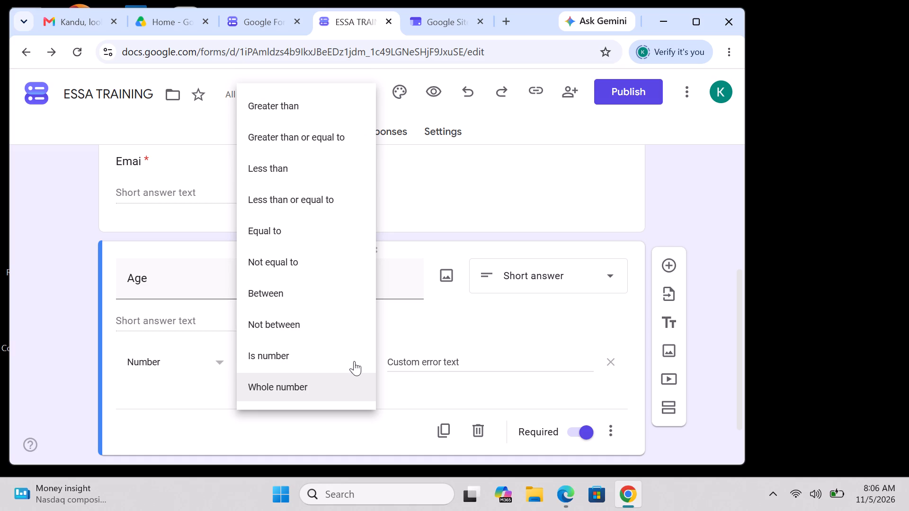
left_click(397, 380)
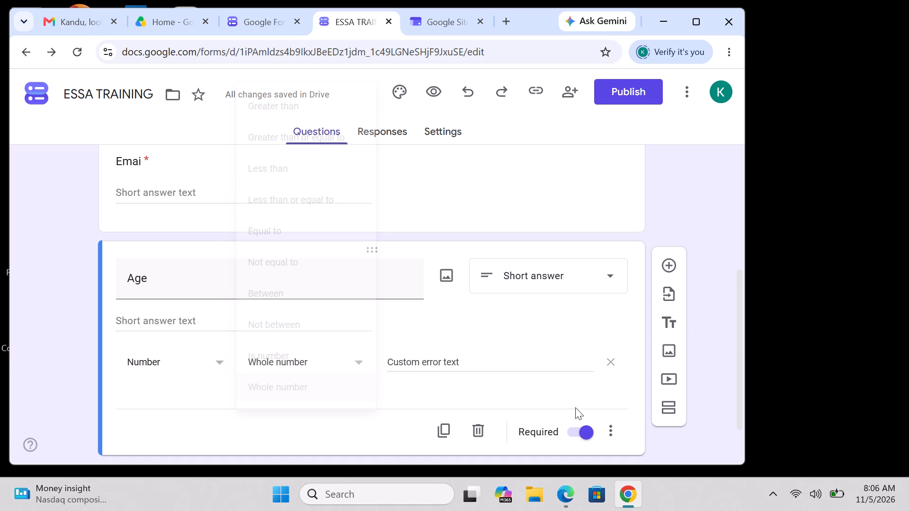
Enter "must be a whole number" as the custom error text for the Age question's validation.
left_click(481, 367)
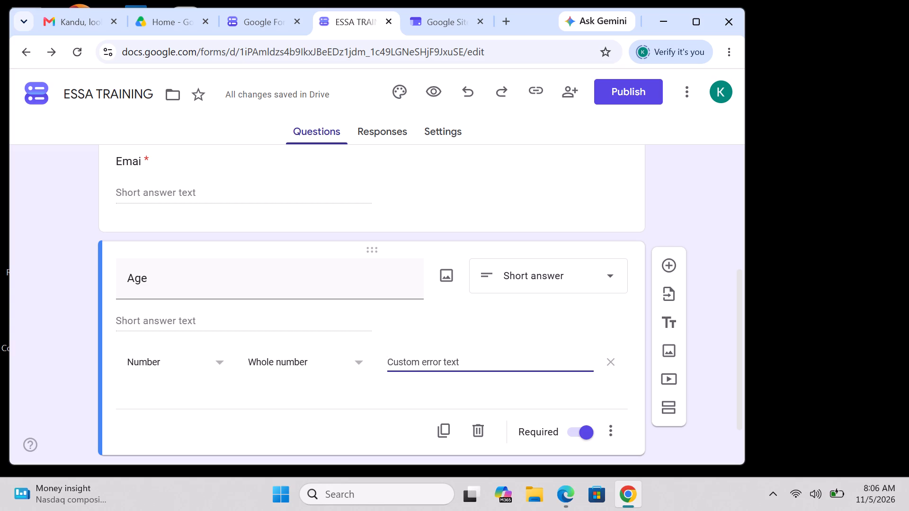
type("must")
key("space")
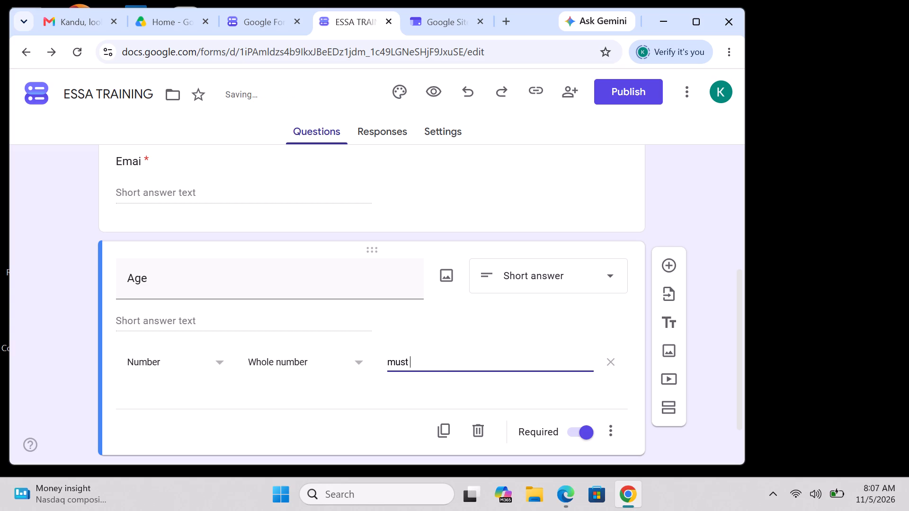
type("be a w")
type("hole")
key("space")
type("numd")
key("BackSpace")
key("b")
type("er")
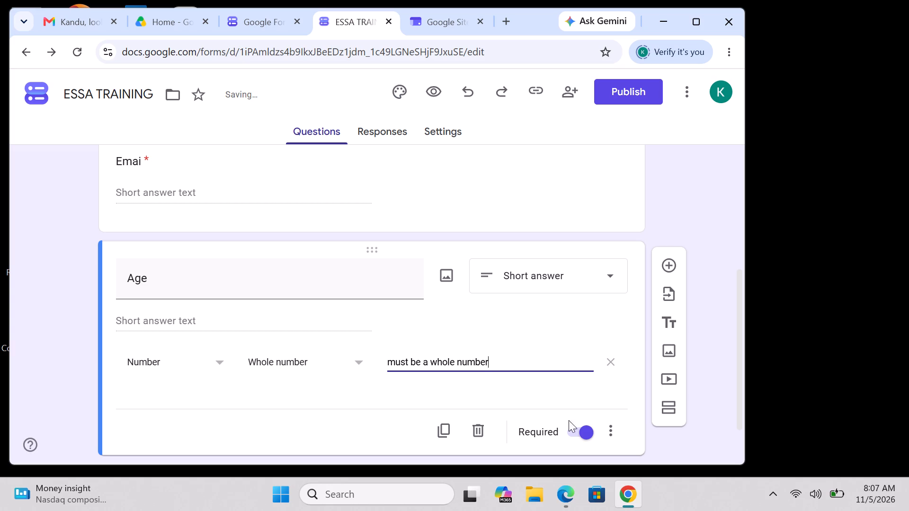
Add response validation to the "Emai" question that accepts only Text of the Email kind.
scroll(579, 417, "up", 1)
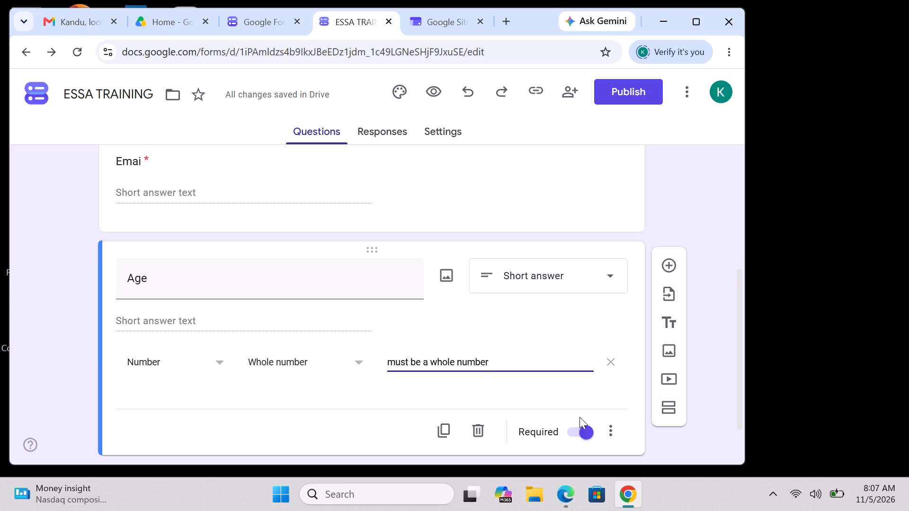
scroll(579, 417, "up", 2)
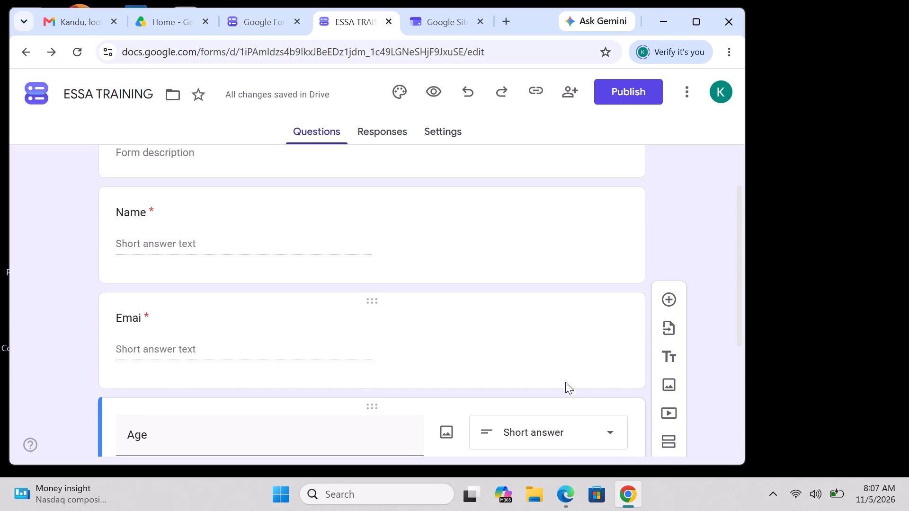
left_click(557, 331)
scroll(570, 348, "down", 1)
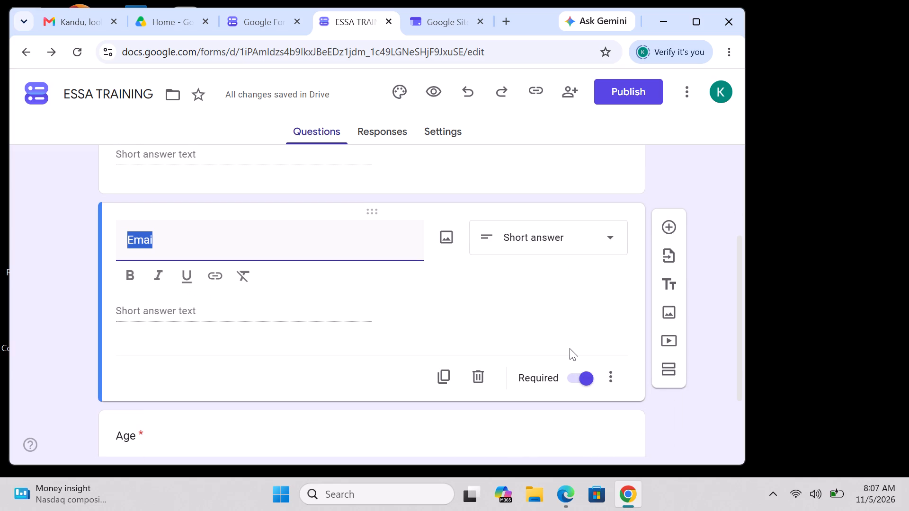
left_click(606, 379)
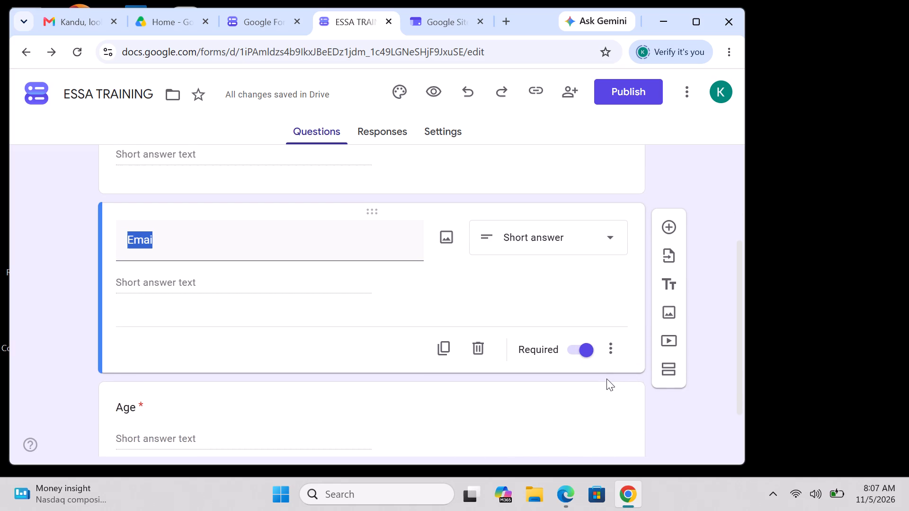
left_click(613, 338)
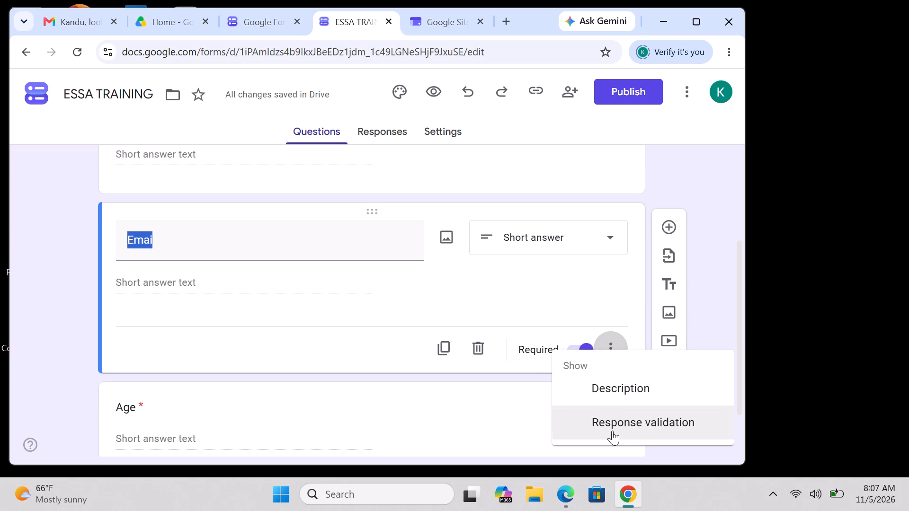
left_click(612, 431)
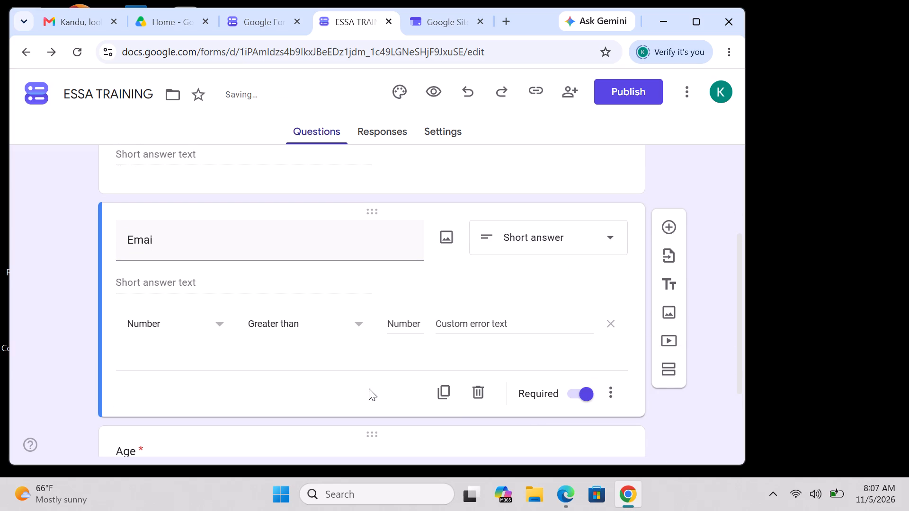
left_click(217, 322)
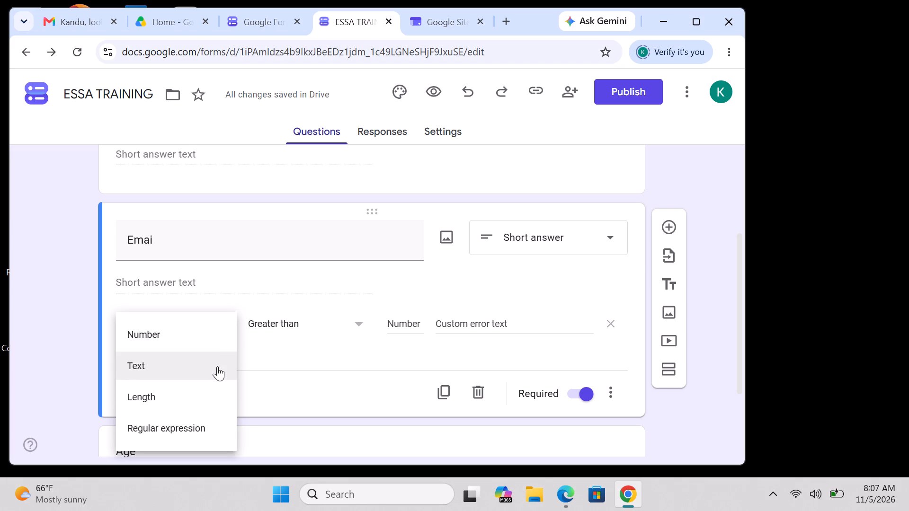
scroll(217, 366, "down", 2)
scroll(217, 366, "up", 1)
scroll(217, 366, "down", 1)
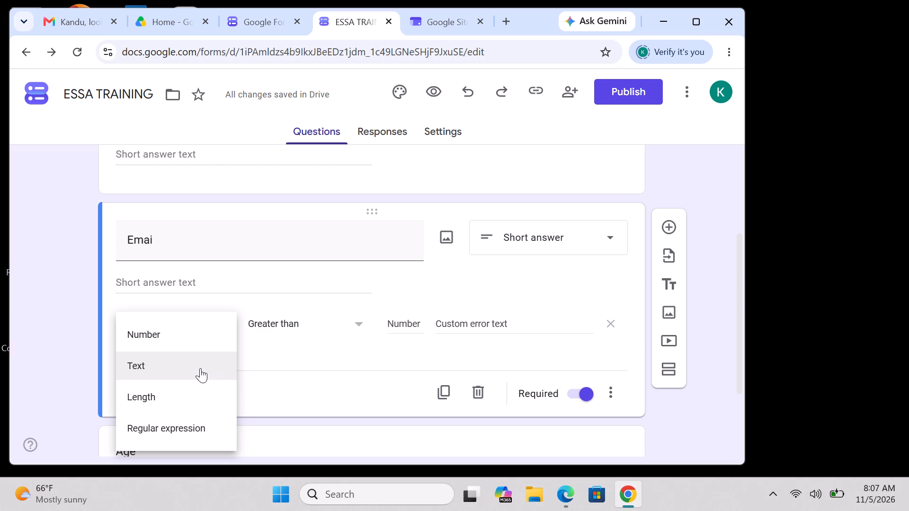
left_click(200, 368)
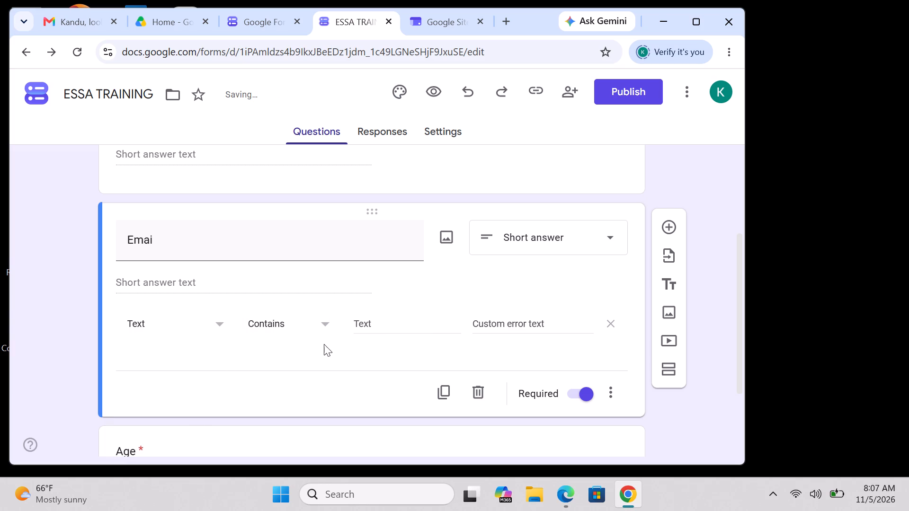
left_click(322, 324)
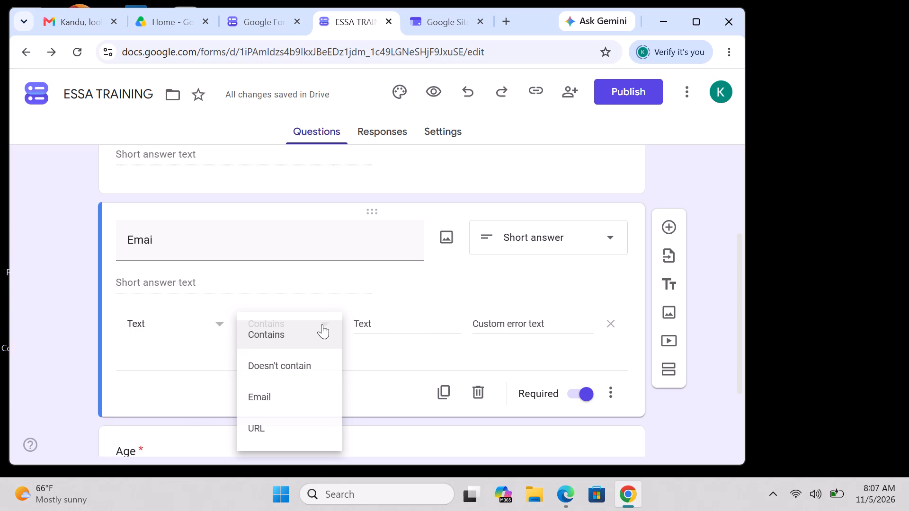
left_click(312, 386)
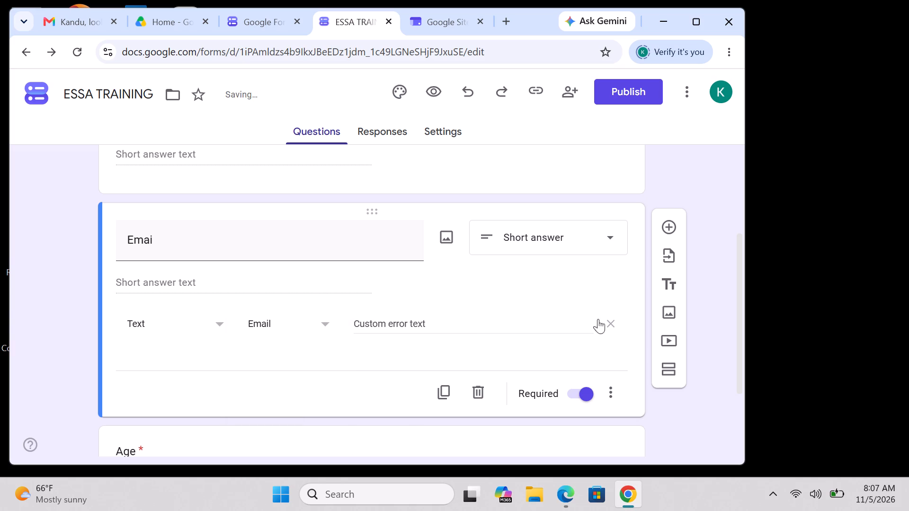
left_click(586, 318)
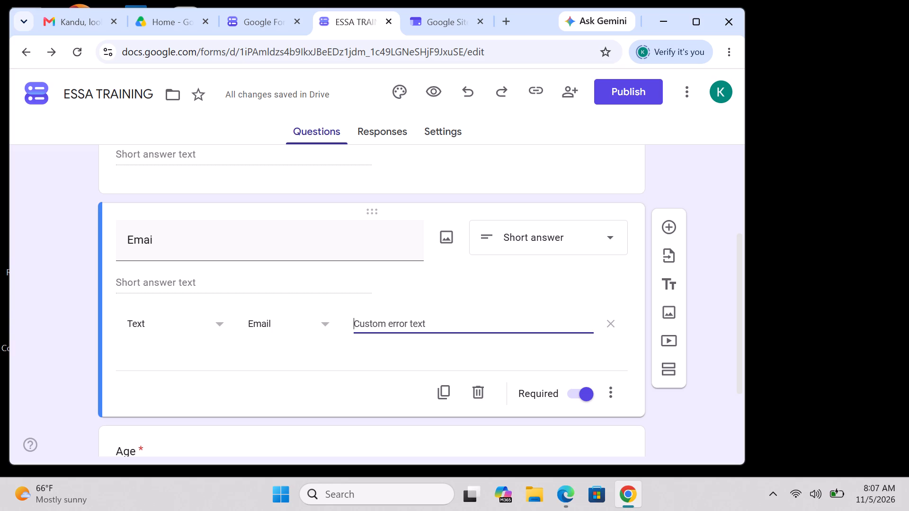
Add response validation to the Name question, set its type to Text and check the available Text conditions.
scroll(555, 293, "down", 1)
scroll(555, 293, "up", 6)
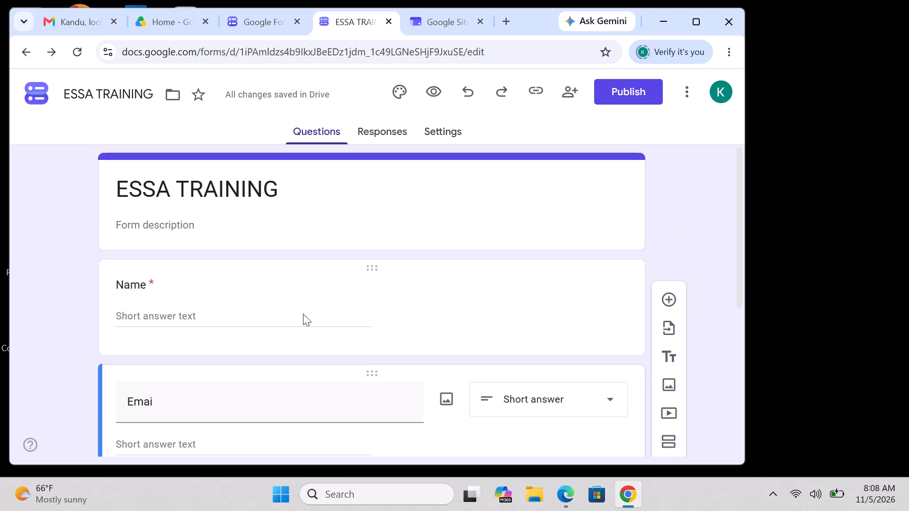
left_click(302, 313)
left_click(302, 313)
right_click(302, 313)
right_click(302, 313)
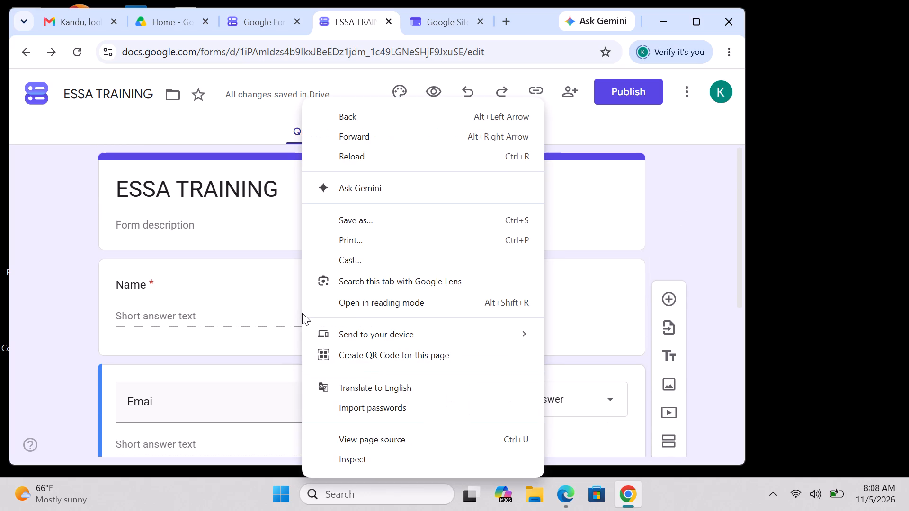
left_click(261, 280)
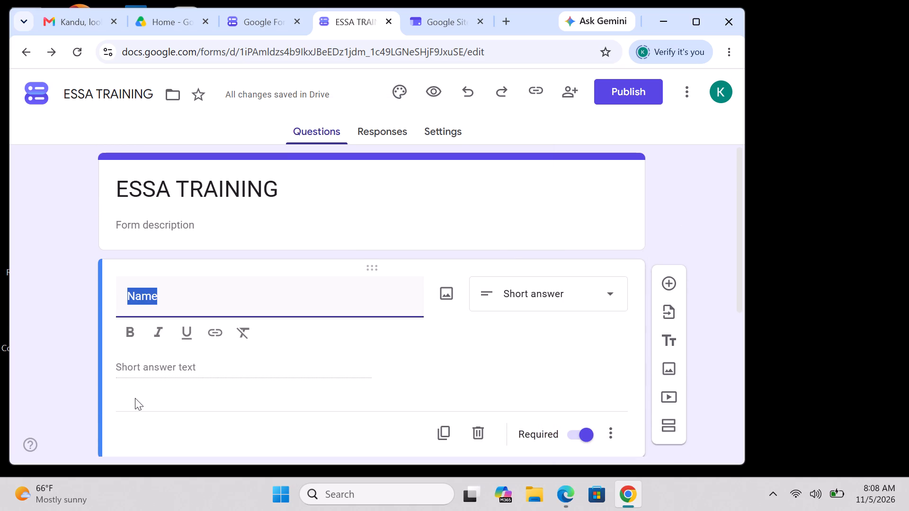
scroll(135, 398, "down", 1)
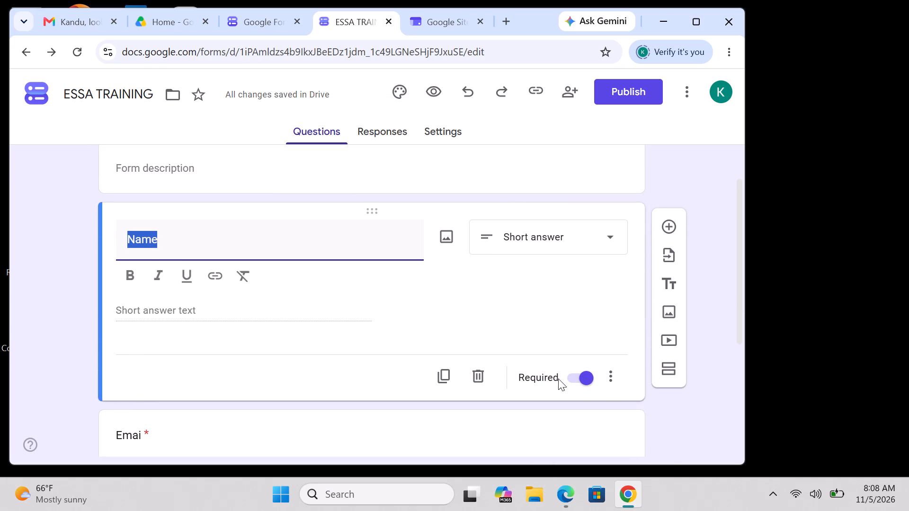
left_click(612, 377)
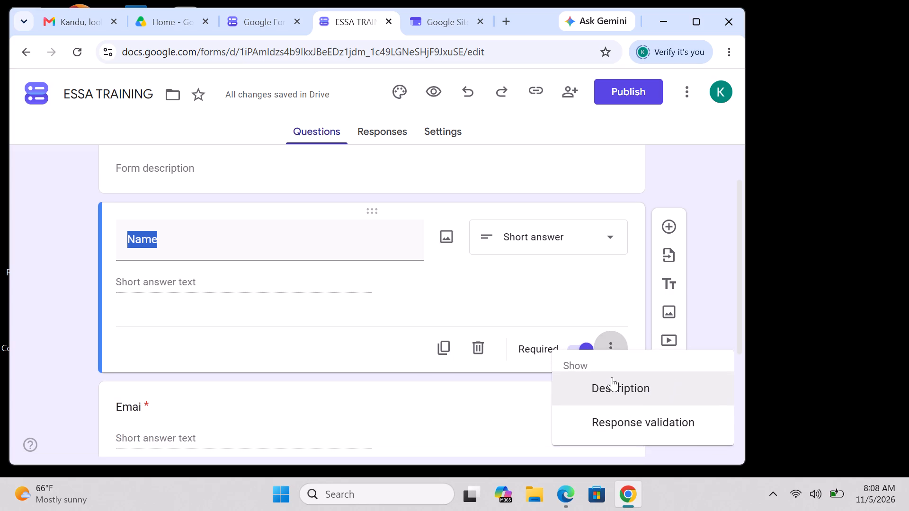
left_click(630, 422)
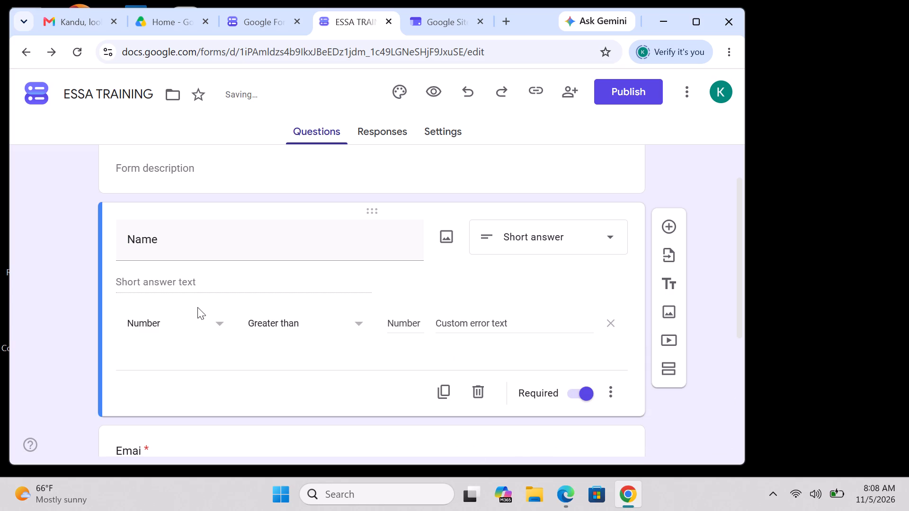
left_click(222, 325)
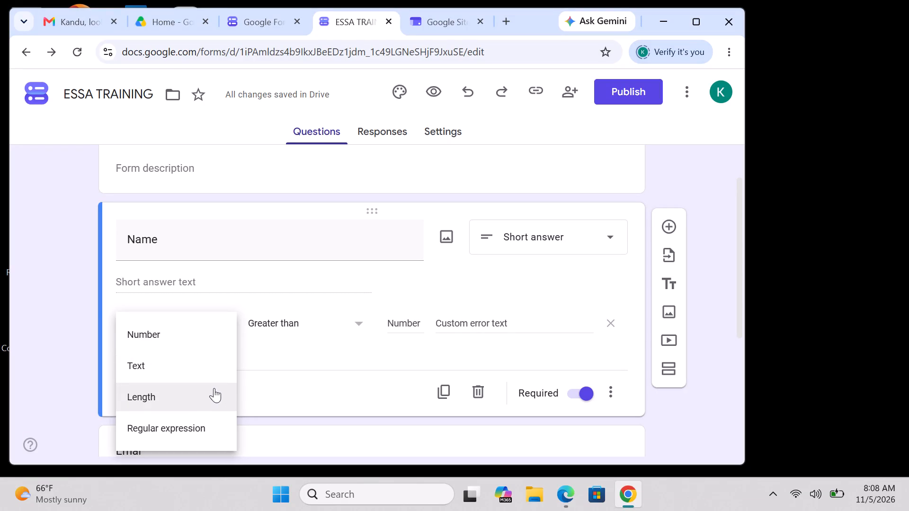
left_click(201, 363)
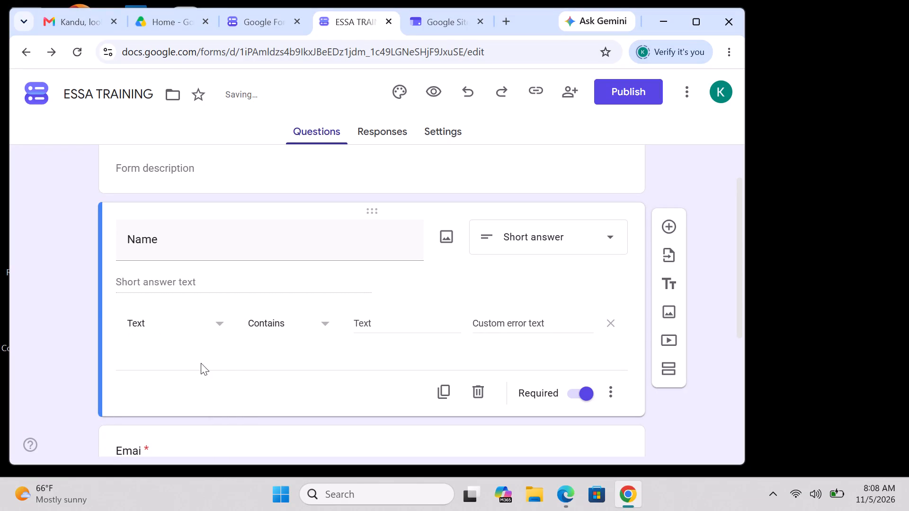
left_click(325, 318)
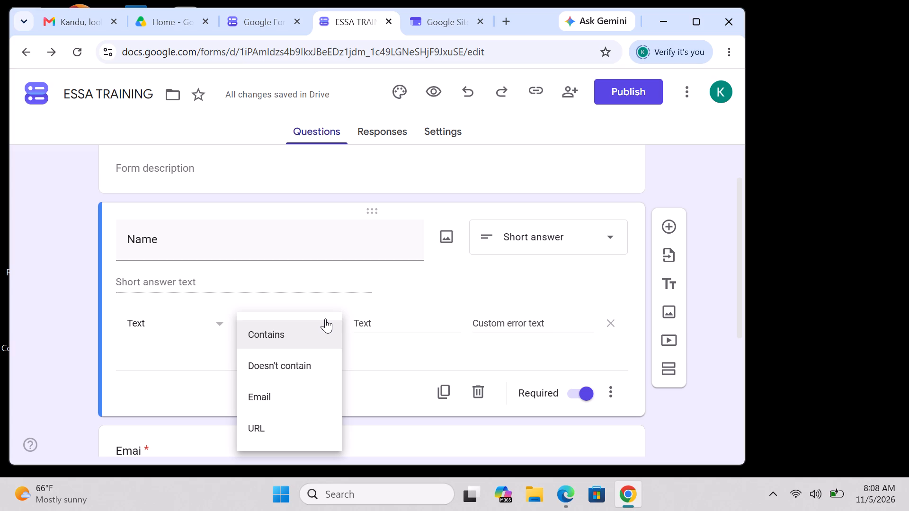
Change the Name question's validation type to Length with the Maximum character count condition.
left_click(223, 325)
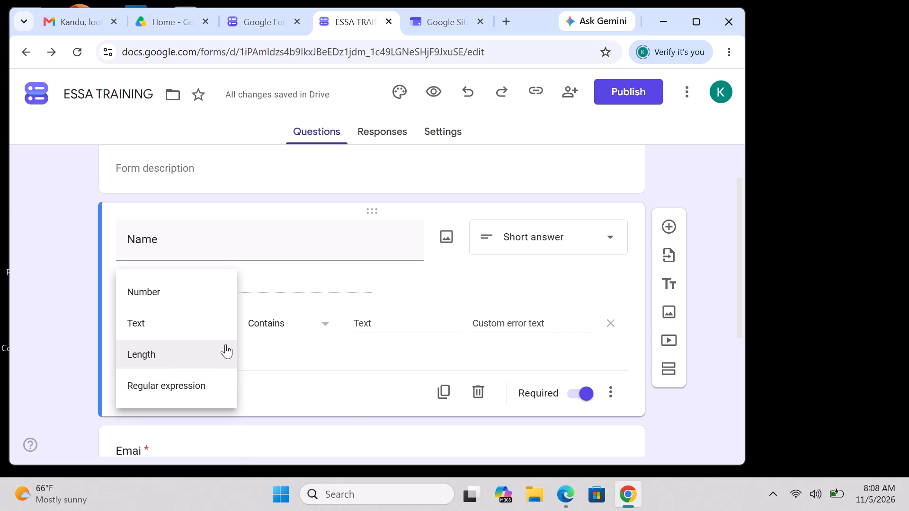
left_click(225, 344)
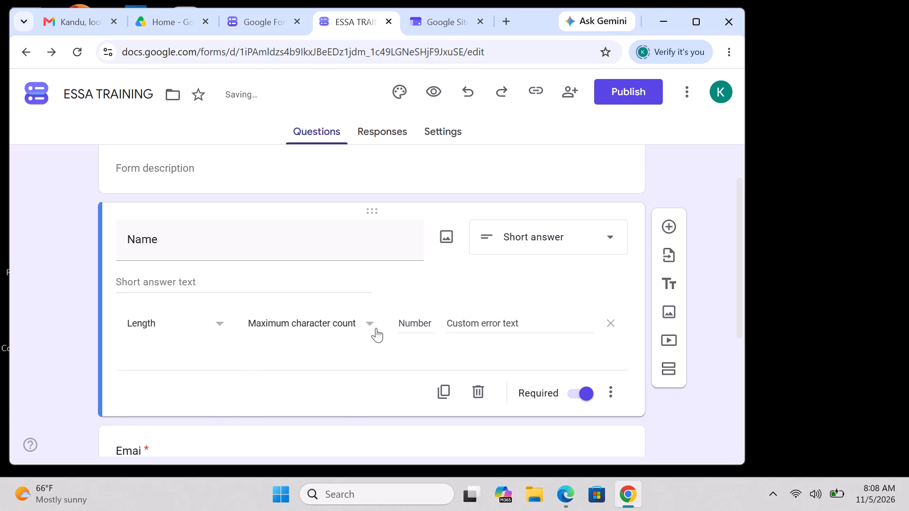
left_click(364, 326)
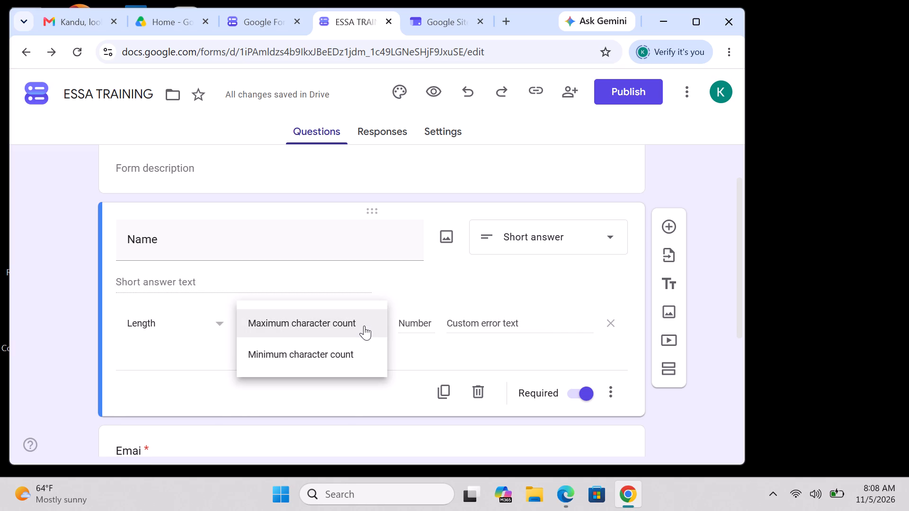
left_click(364, 326)
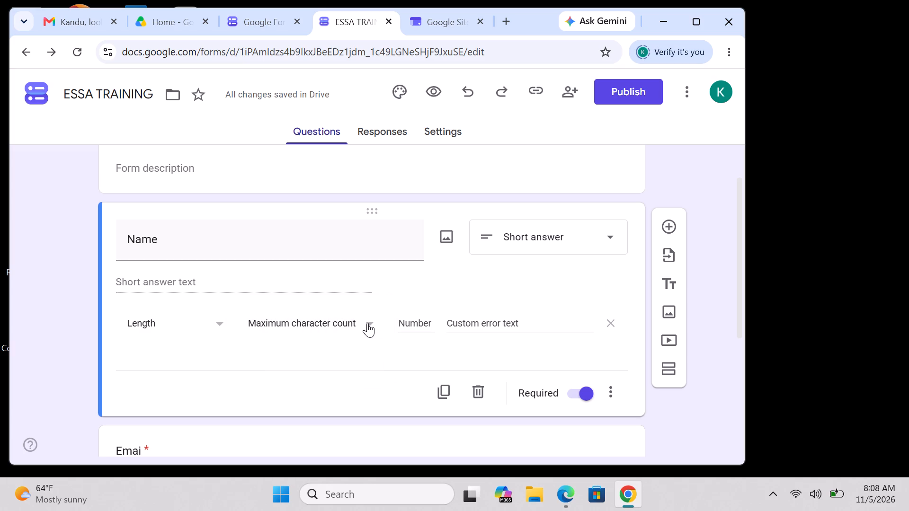
left_click(367, 323)
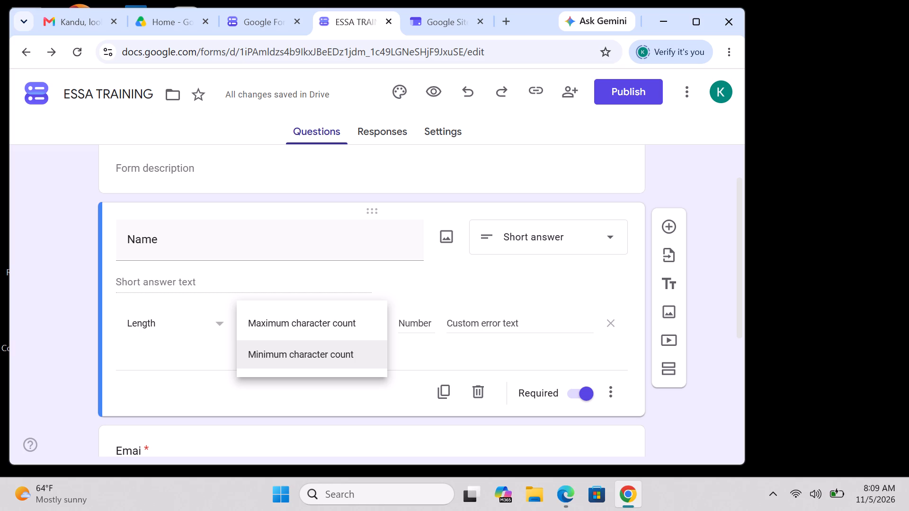
Return to the Forms home page and open the recent "untitled form" headed ESSA MMUST TRAINING.
left_click(22, 62)
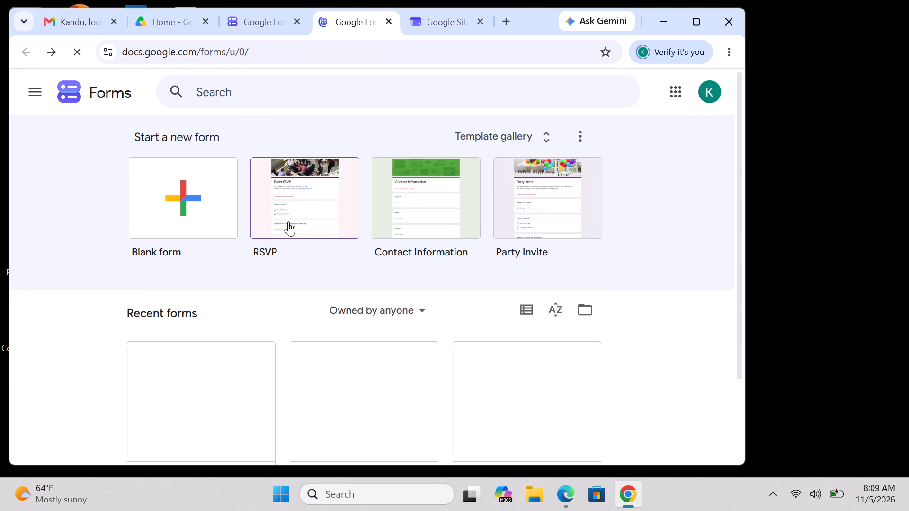
scroll(288, 221, "down", 4)
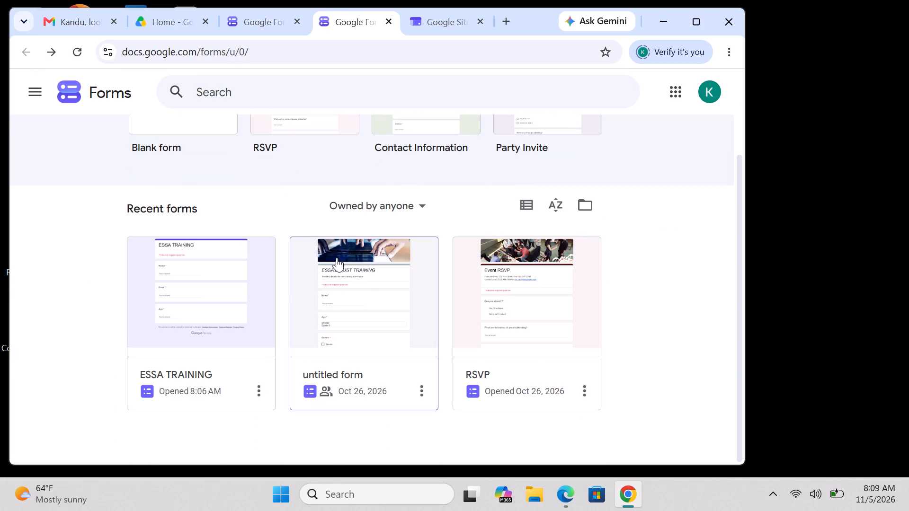
left_click(363, 282)
triple_click(363, 282)
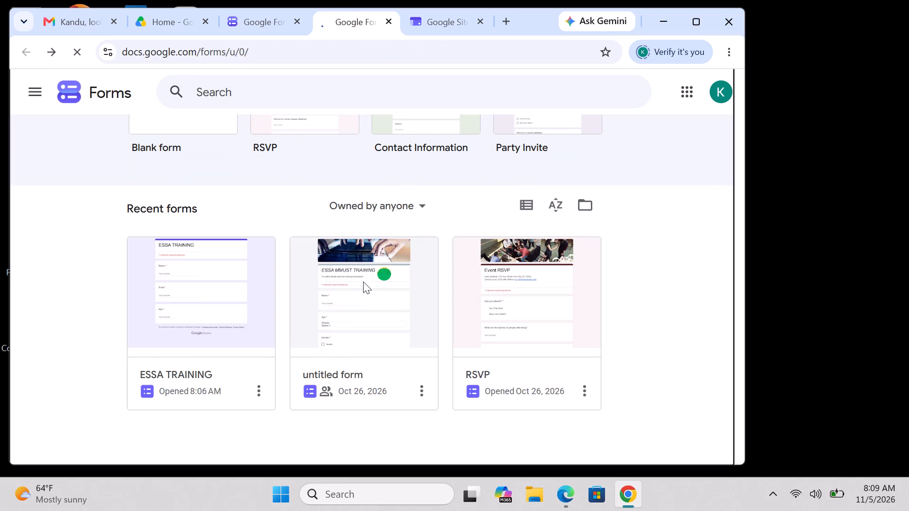
Add response validation to the Name question in the ESSA MMUST TRAINING form and check the available Number conditions.
scroll(363, 282, "down", 1)
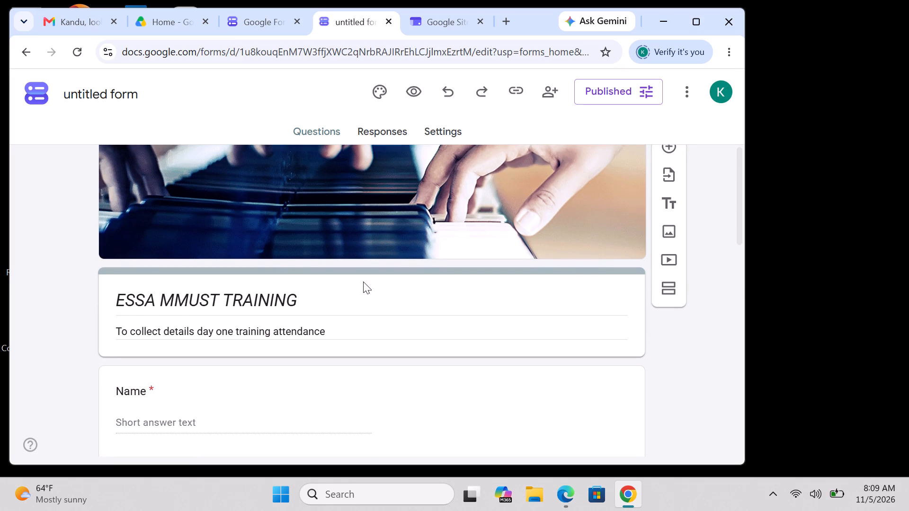
scroll(363, 282, "down", 2)
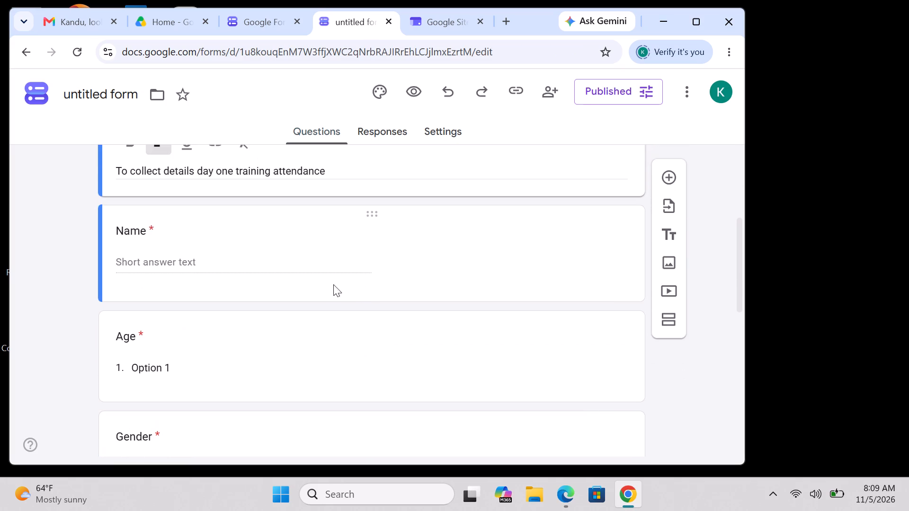
left_click(258, 251)
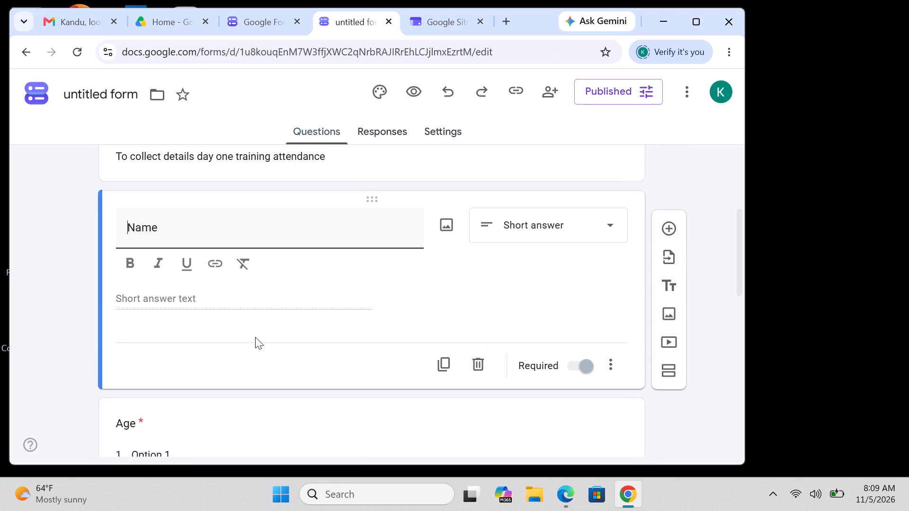
left_click(618, 364)
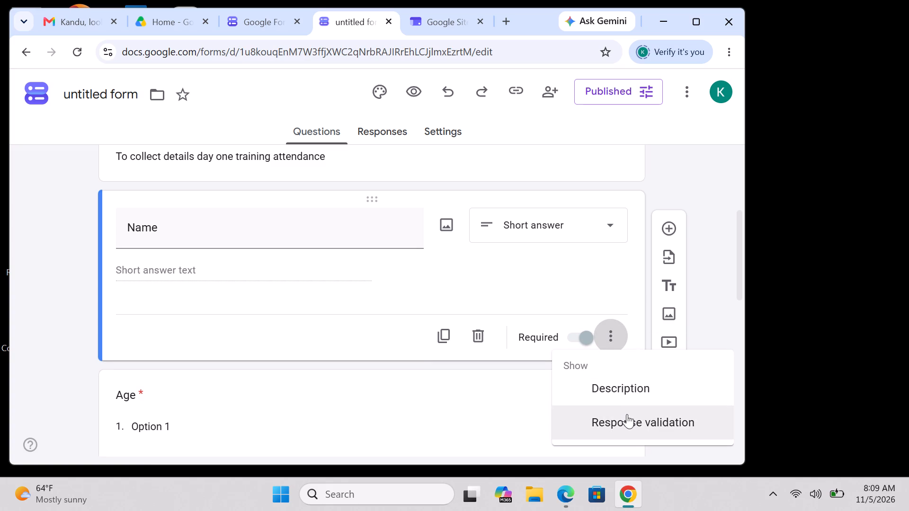
left_click(627, 417)
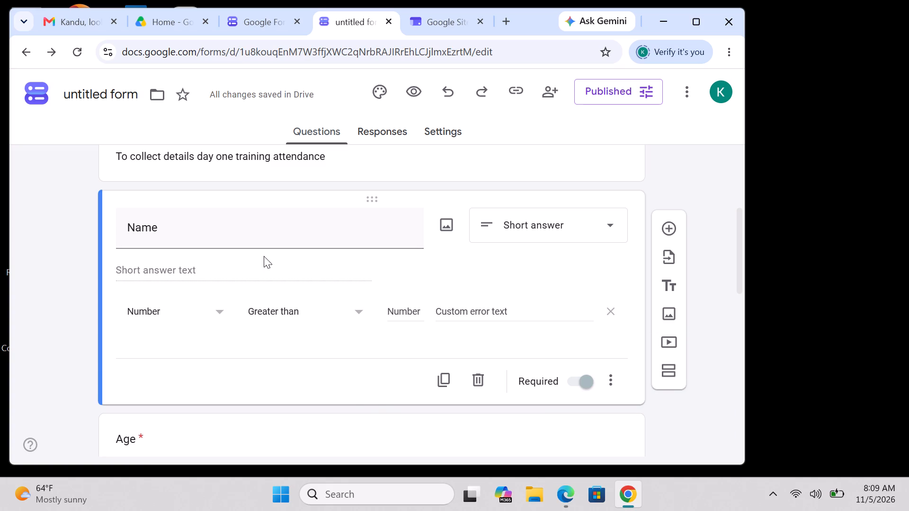
left_click(360, 314)
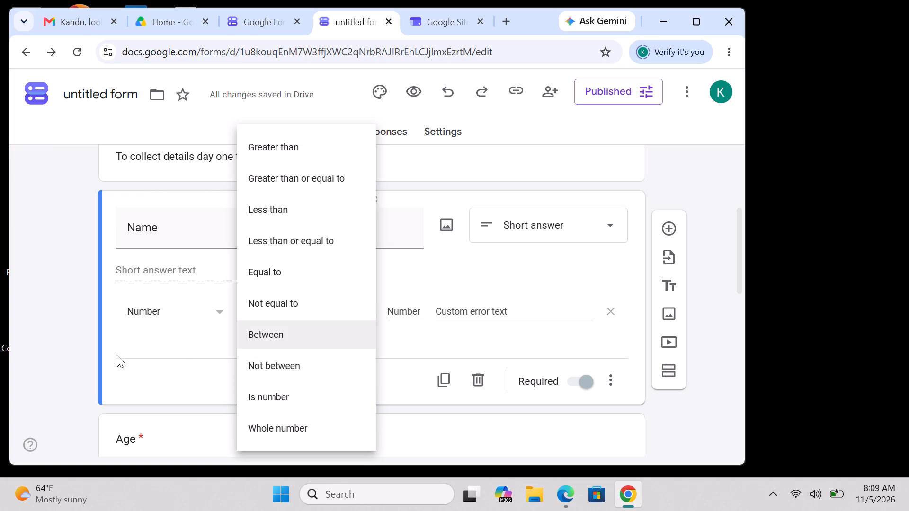
left_click(117, 355)
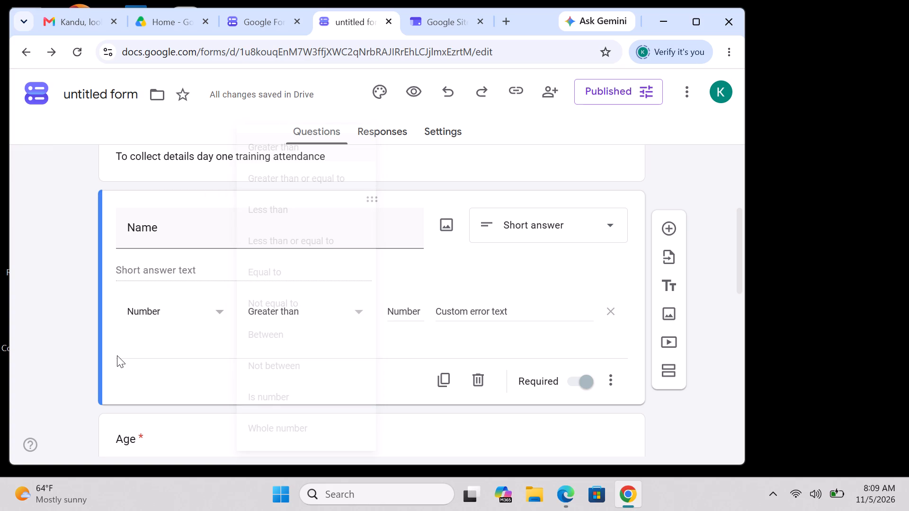
Open the Age question and examine its dropdown options and the available question types.
scroll(117, 355, "down", 5)
scroll(117, 355, "up", 2)
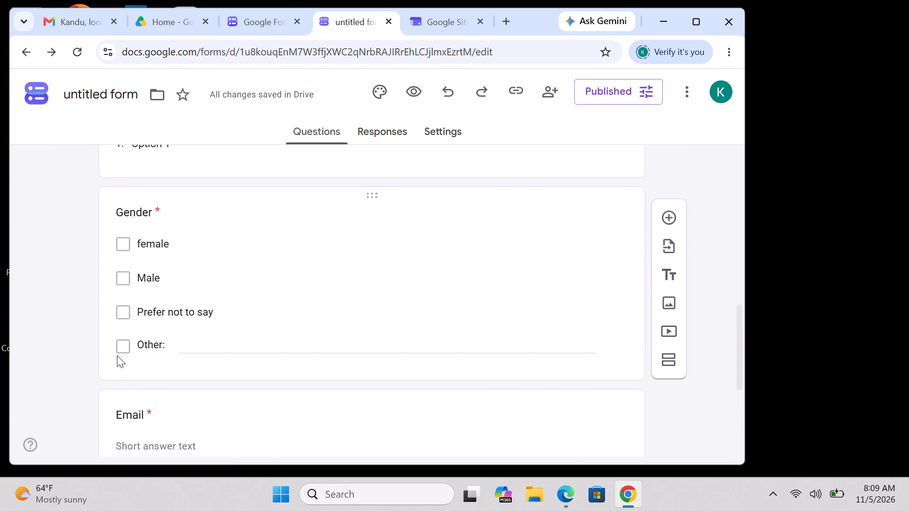
scroll(117, 355, "up", 1)
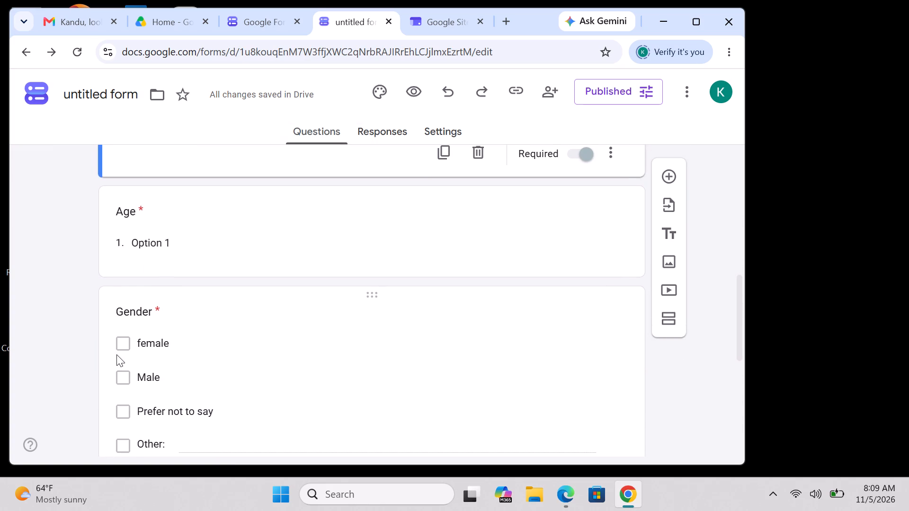
left_click(205, 233)
left_click(205, 233)
scroll(205, 233, "up", 1)
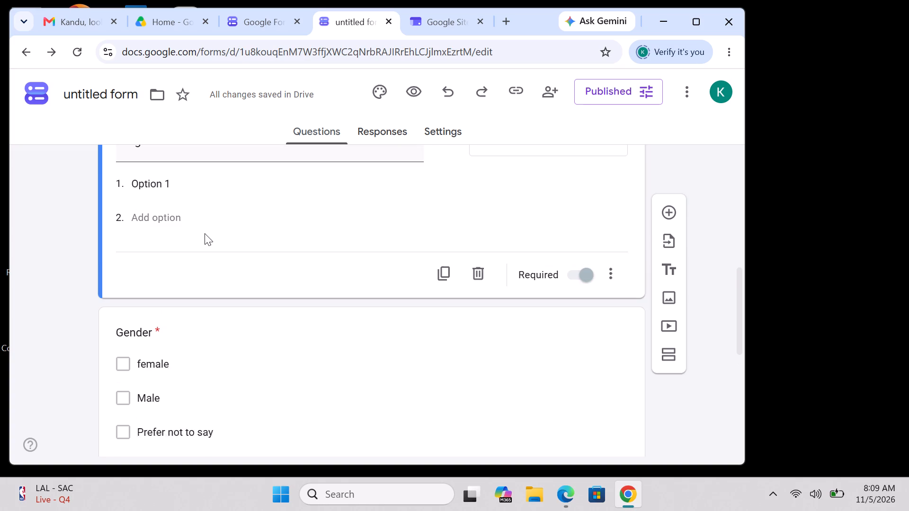
scroll(205, 233, "up", 2)
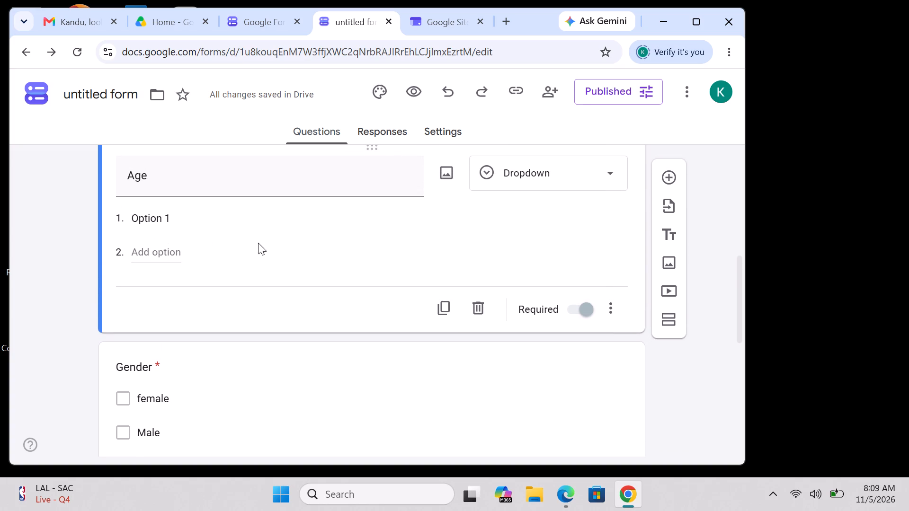
left_click(607, 167)
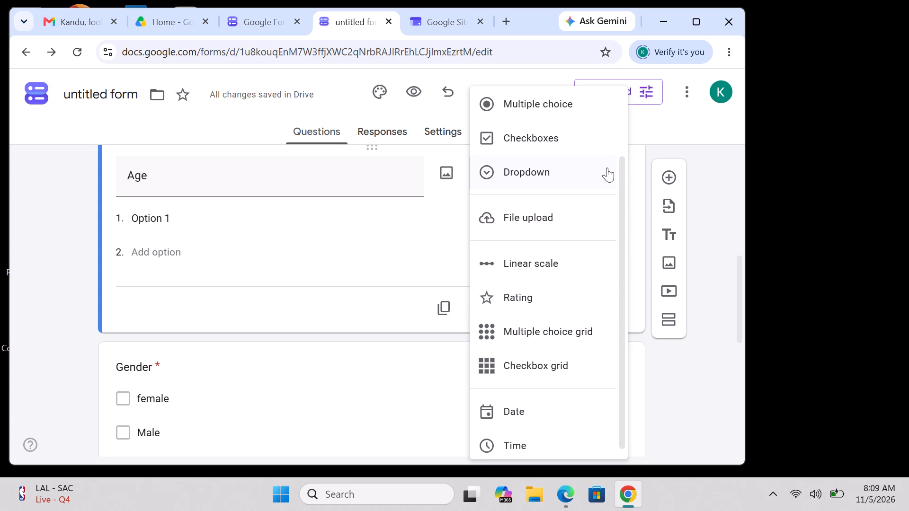
left_click(186, 231)
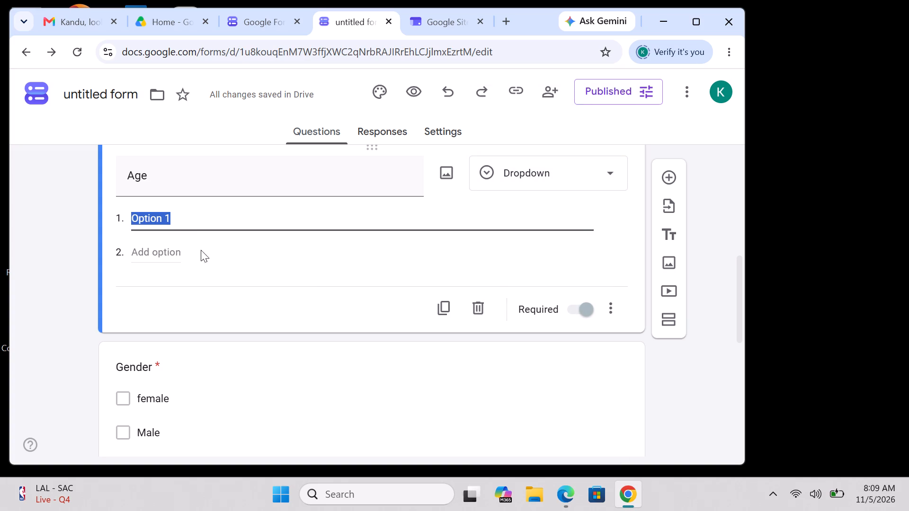
left_click(203, 256)
left_click(203, 256)
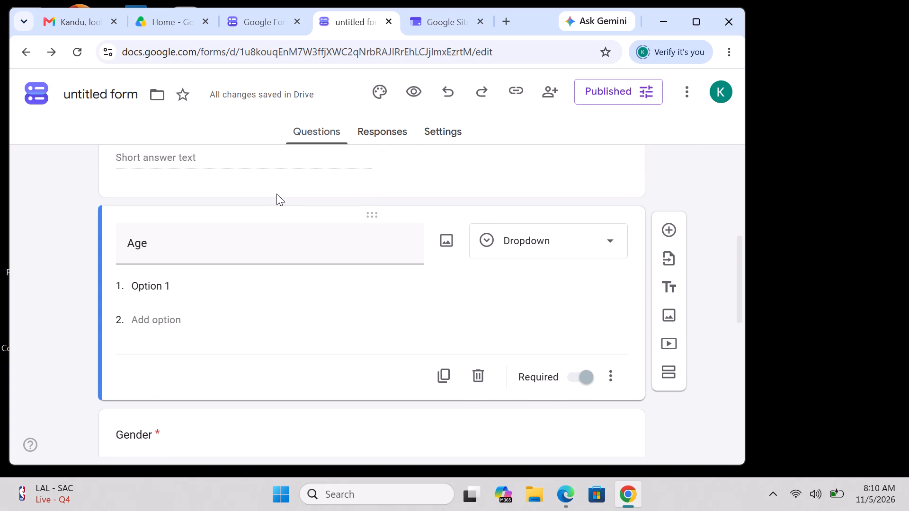
Examine the remaining questions, opening the Gender question's options and the Year of study grid's rows and columns.
scroll(276, 194, "down", 3)
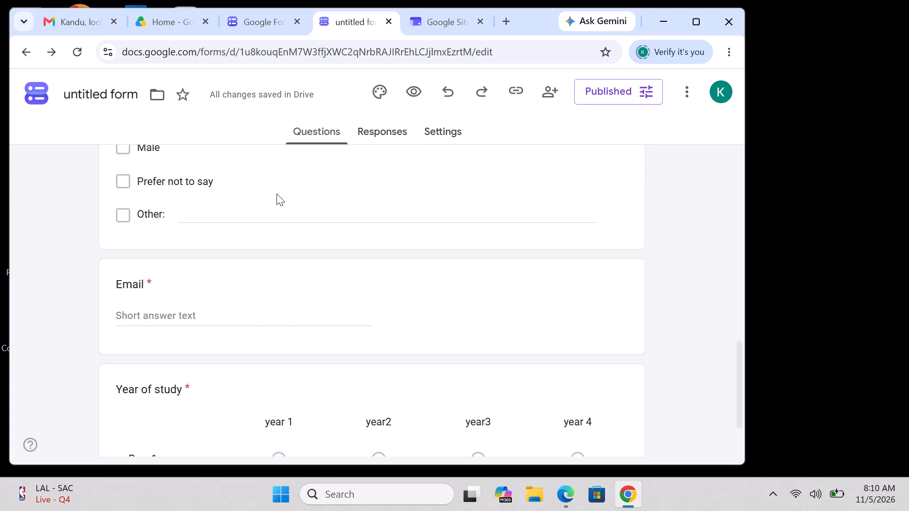
scroll(276, 194, "down", 1)
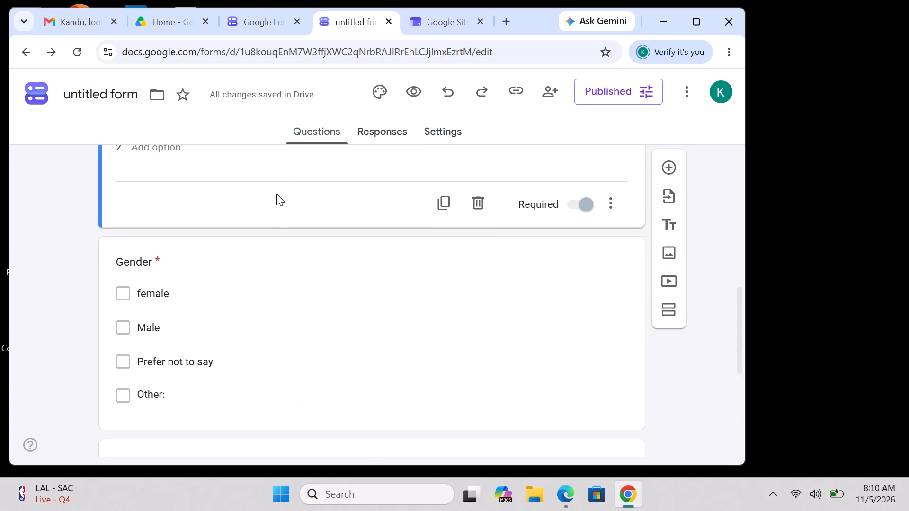
scroll(276, 194, "down", 2)
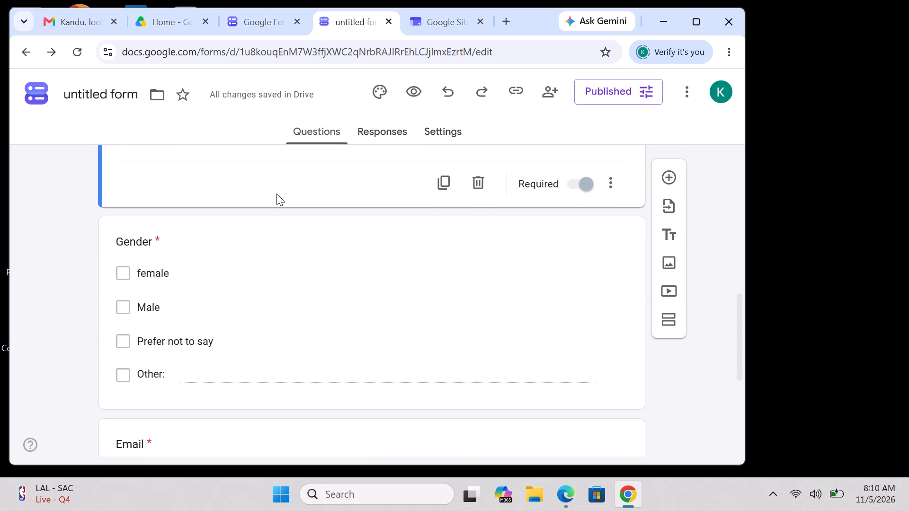
left_click(277, 208)
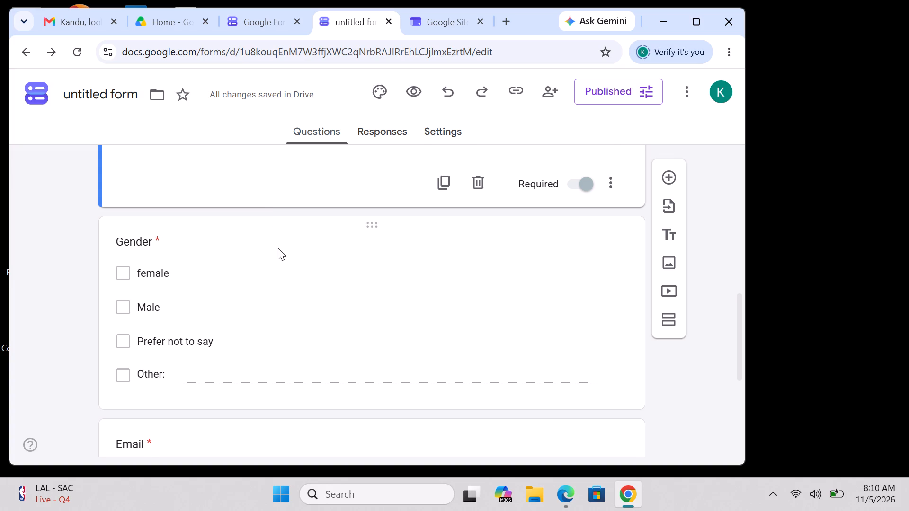
left_click(278, 248)
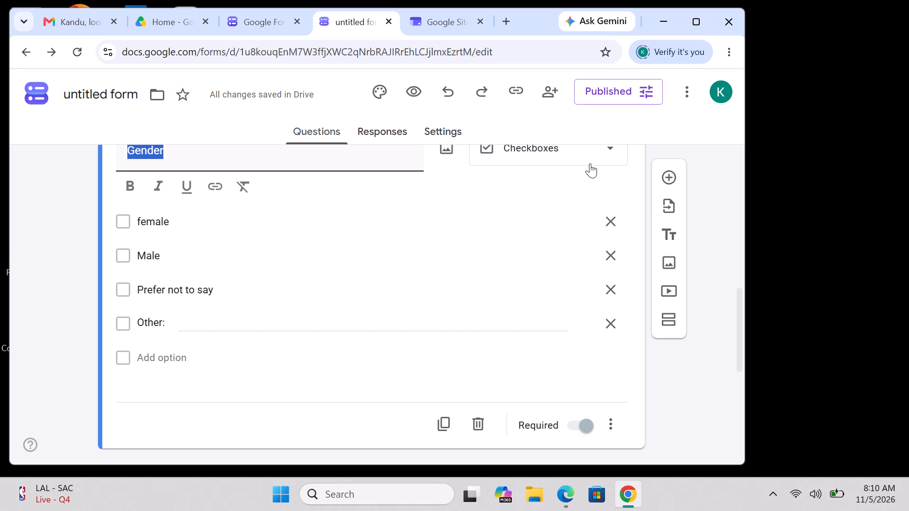
scroll(590, 163, "down", 2)
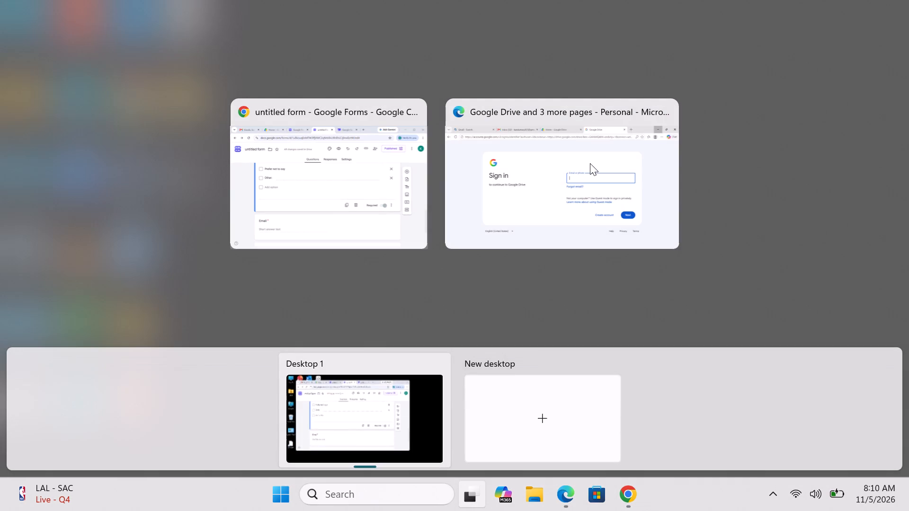
left_click(413, 132)
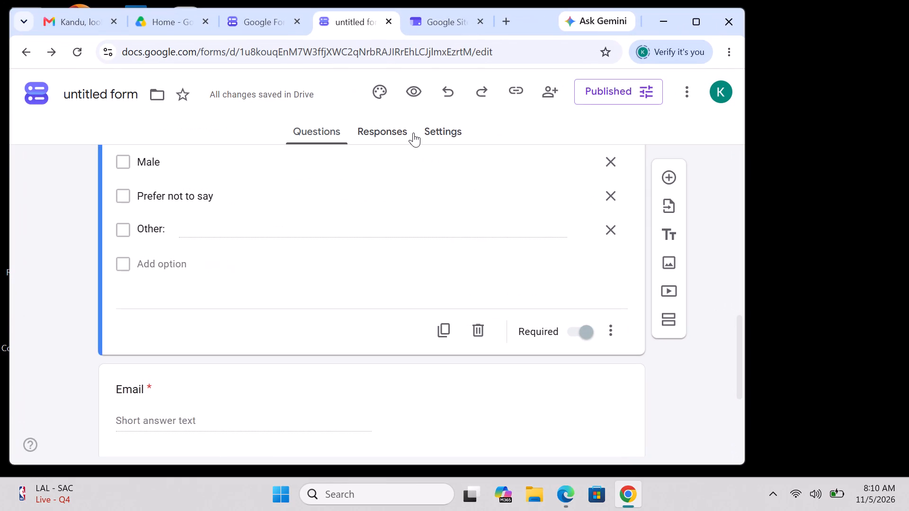
scroll(413, 132, "down", 2)
scroll(338, 300, "down", 1)
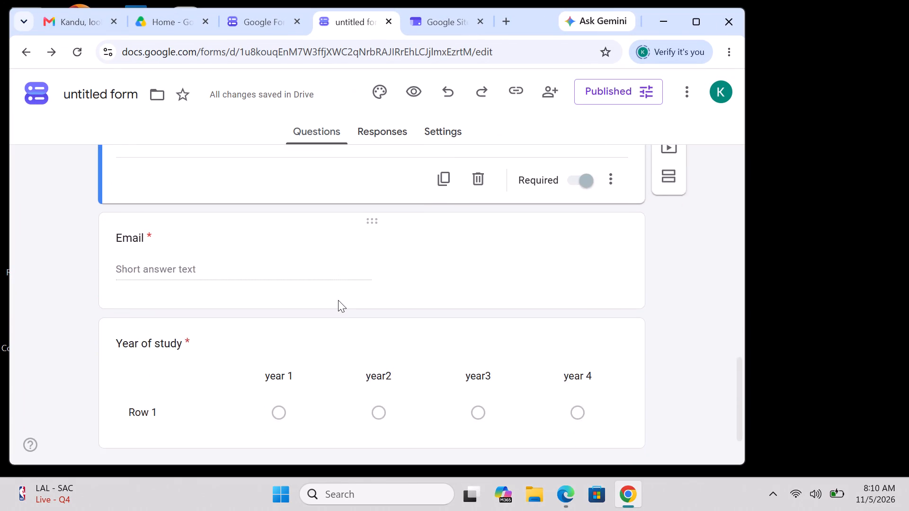
scroll(338, 300, "down", 1)
double_click(338, 300)
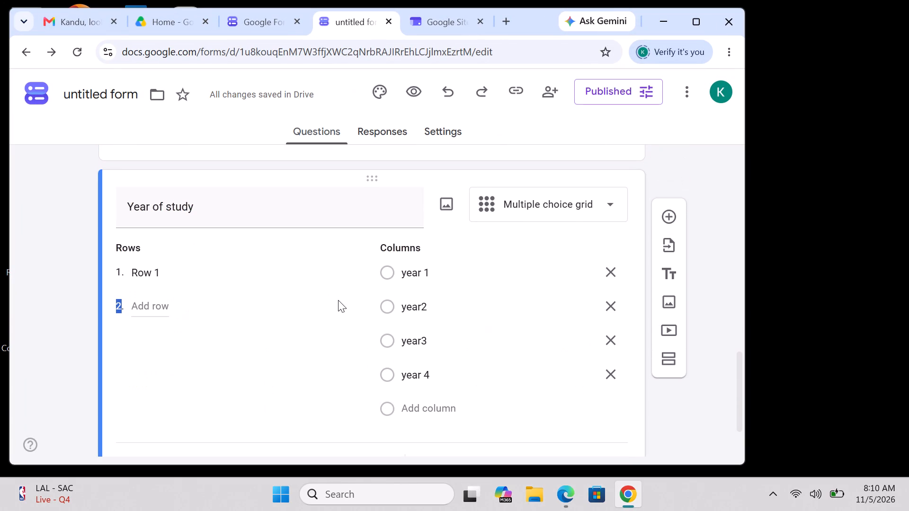
Add response validation to the Email question and check the available validation types and Number conditions.
scroll(311, 294, "up", 1)
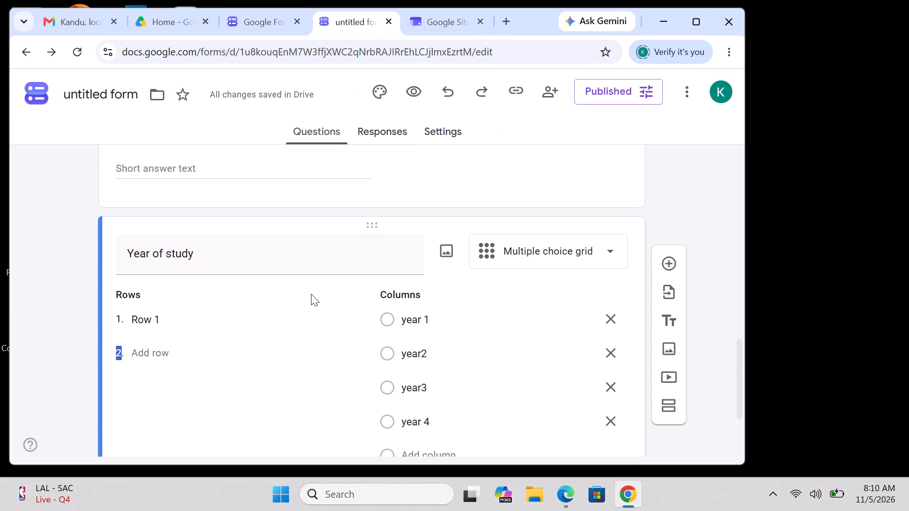
scroll(311, 294, "up", 2)
right_click(311, 294)
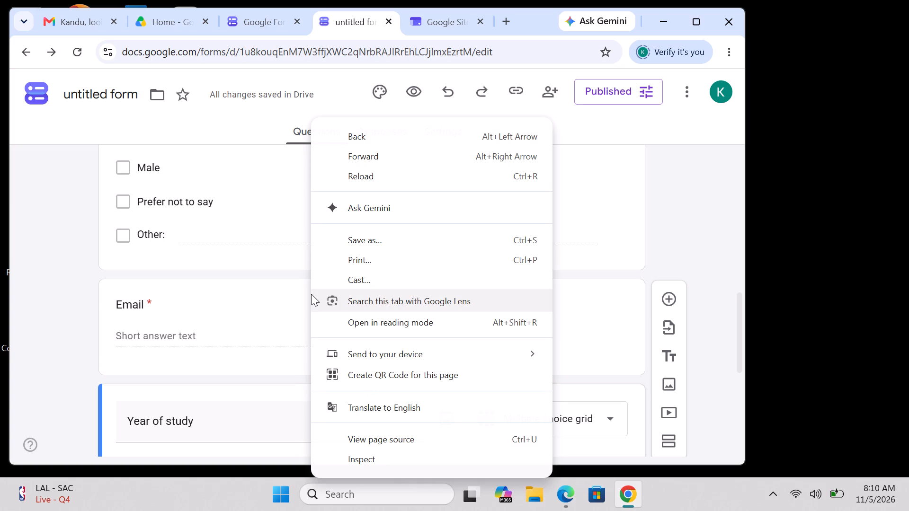
left_click(274, 292)
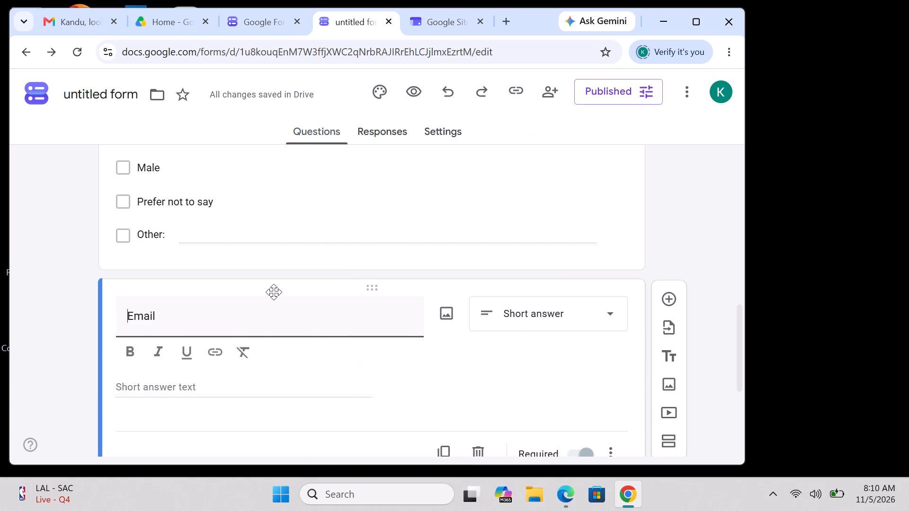
scroll(314, 380, "down", 1)
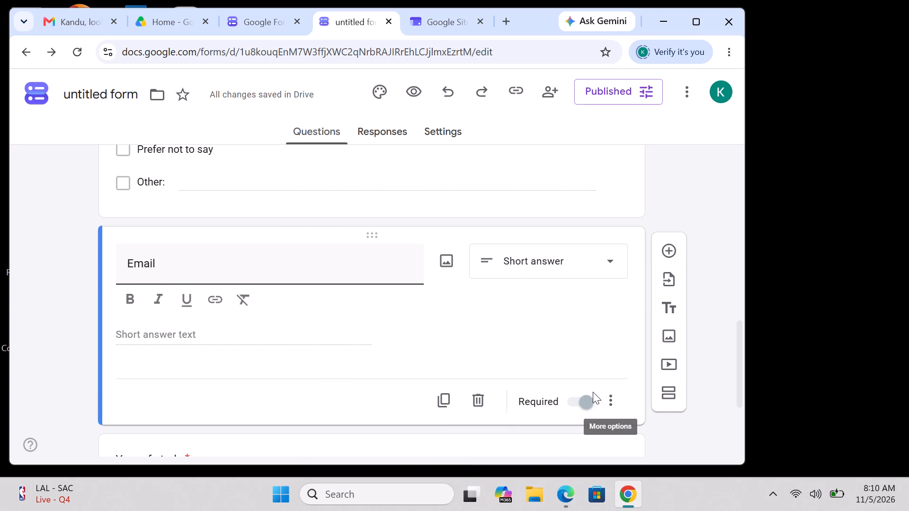
left_click(609, 393)
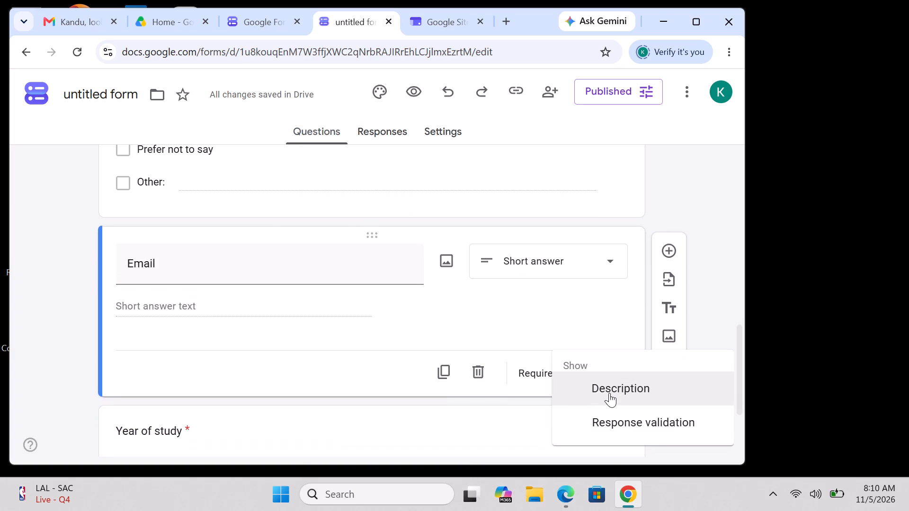
left_click(614, 431)
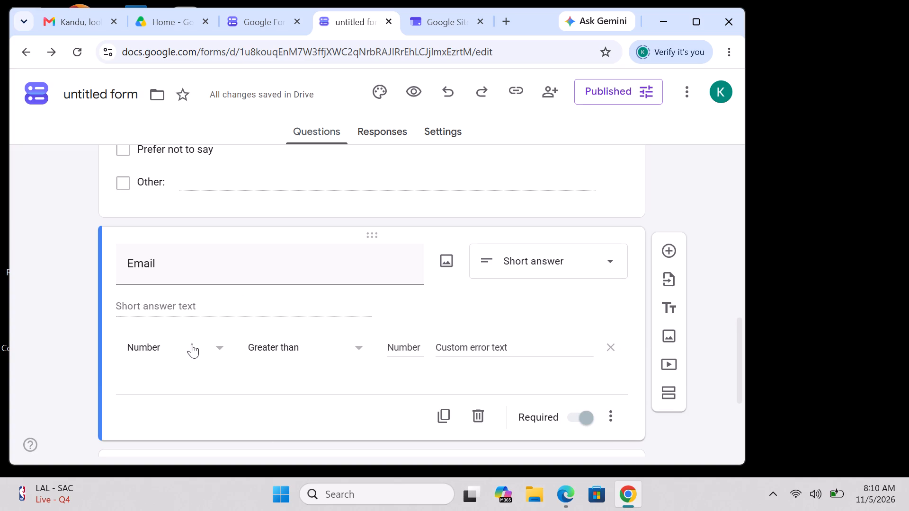
left_click(224, 351)
scroll(224, 351, "down", 1)
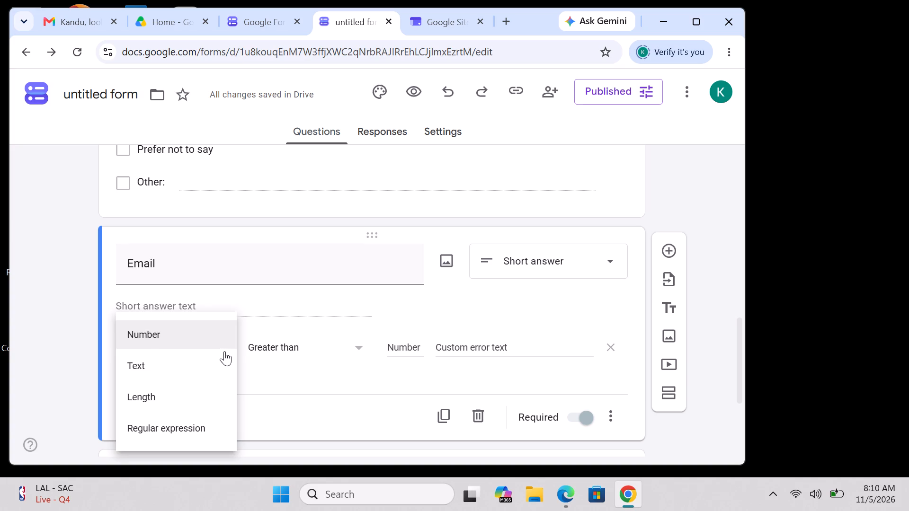
left_click(303, 349)
scroll(303, 349, "down", 2)
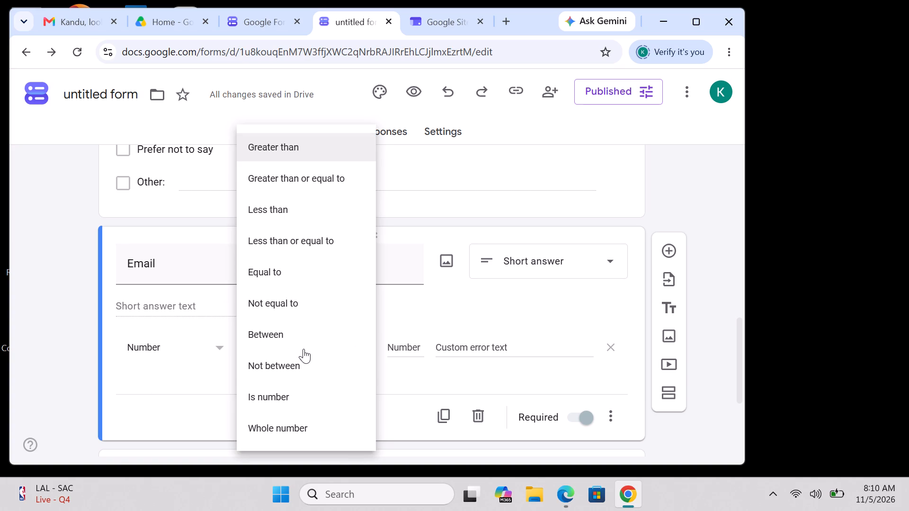
left_click(407, 320)
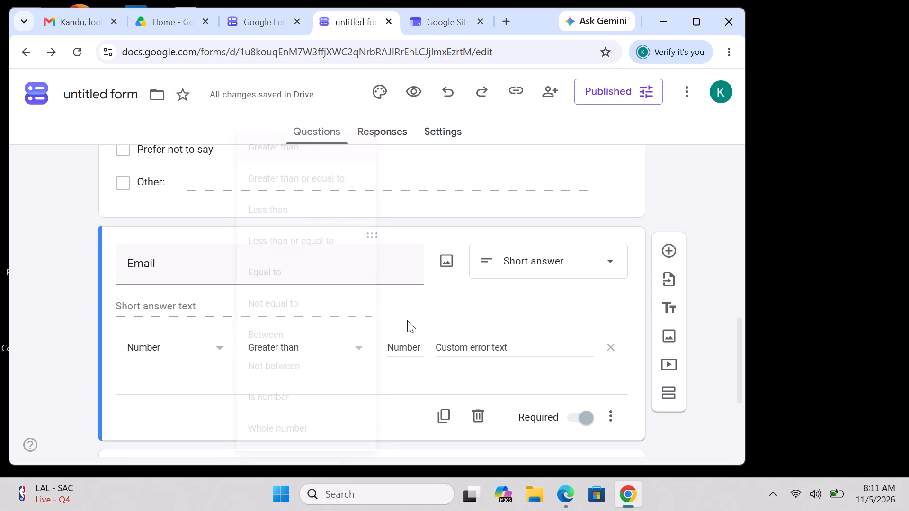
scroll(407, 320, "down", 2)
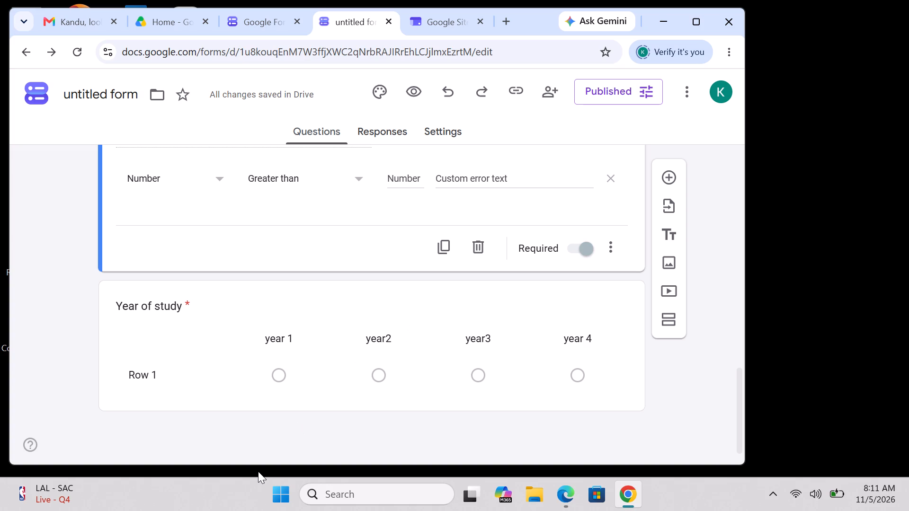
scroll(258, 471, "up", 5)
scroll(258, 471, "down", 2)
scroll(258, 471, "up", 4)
Return to the Forms home page and open the ESSA TRAINING form.
left_click(33, 92)
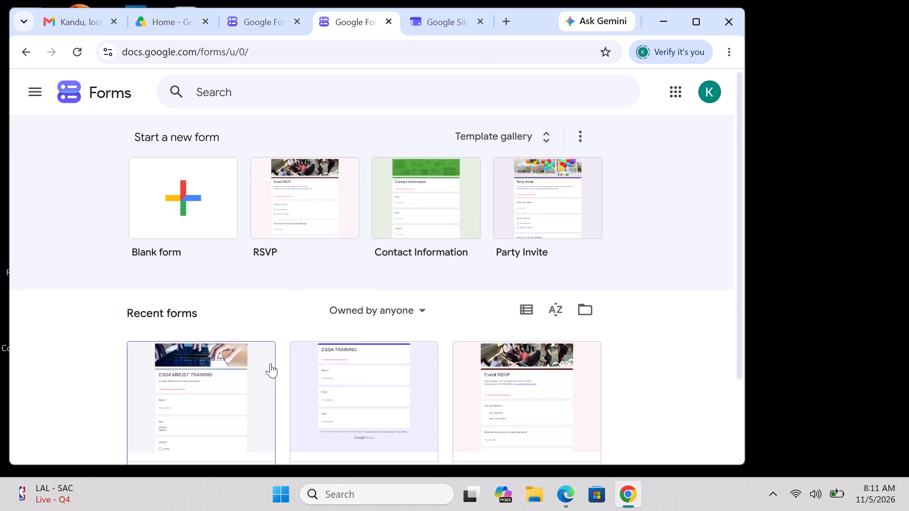
left_click(367, 359)
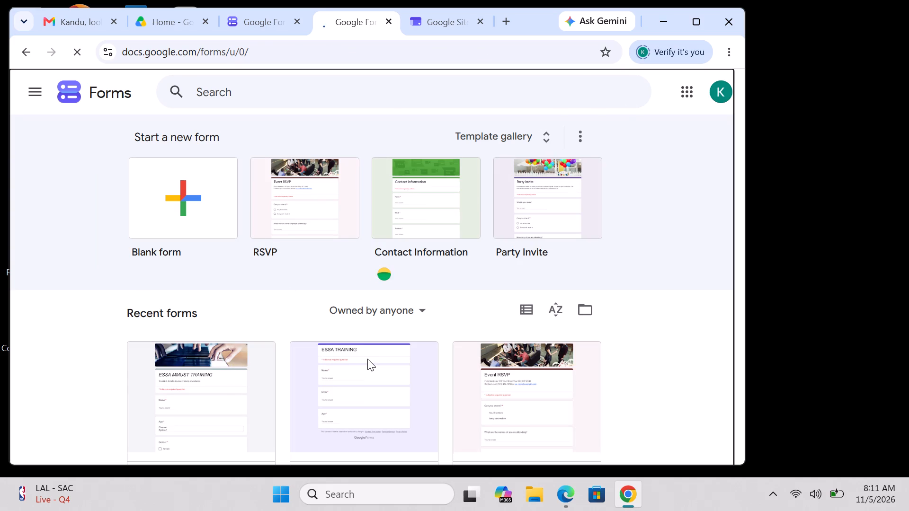
Add a new question titled Gender to the ESSA TRAINING form and set its type to Checkboxes.
scroll(367, 359, "down", 1)
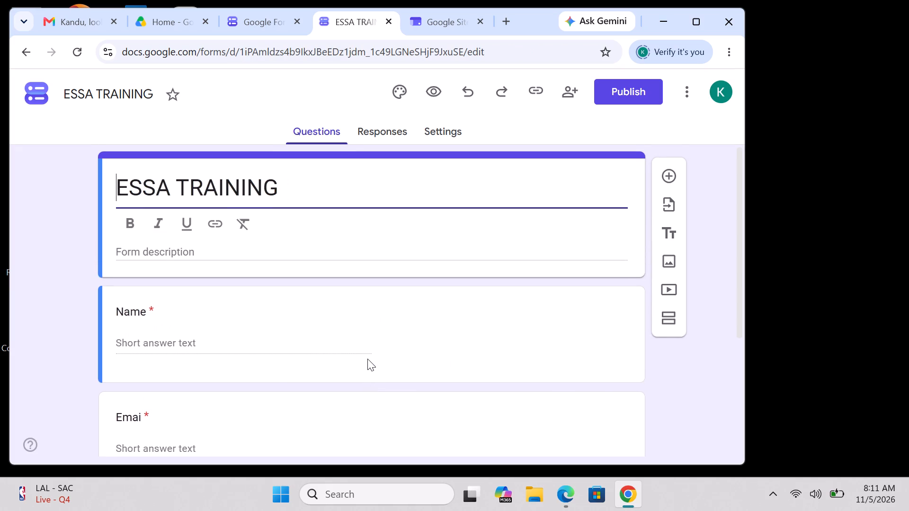
scroll(367, 359, "down", 4)
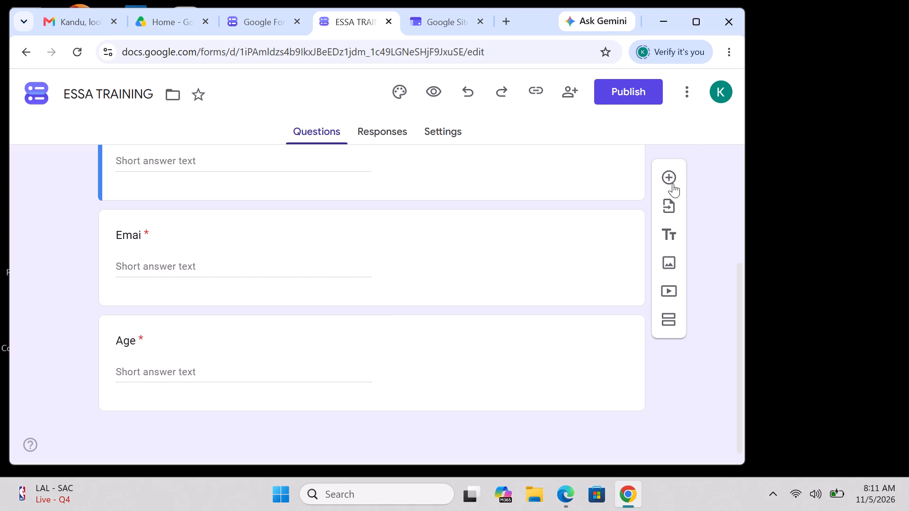
left_click(666, 173)
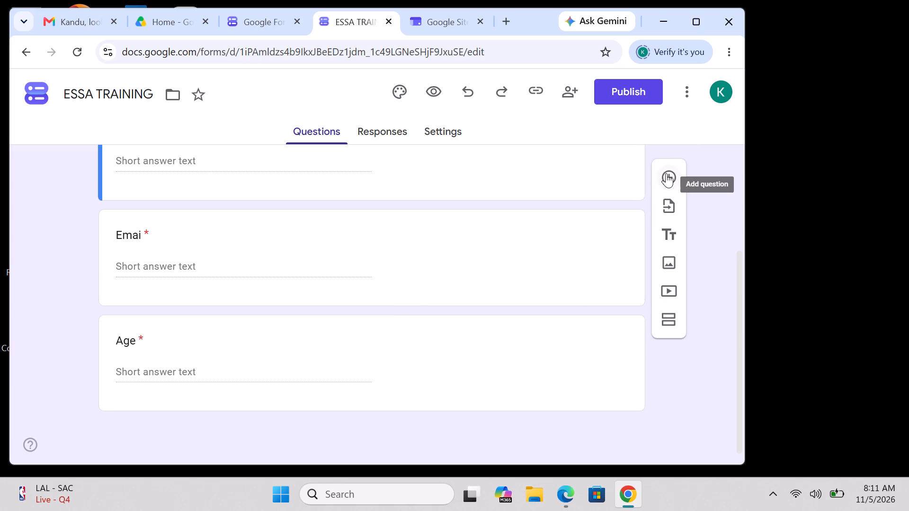
left_click(666, 173)
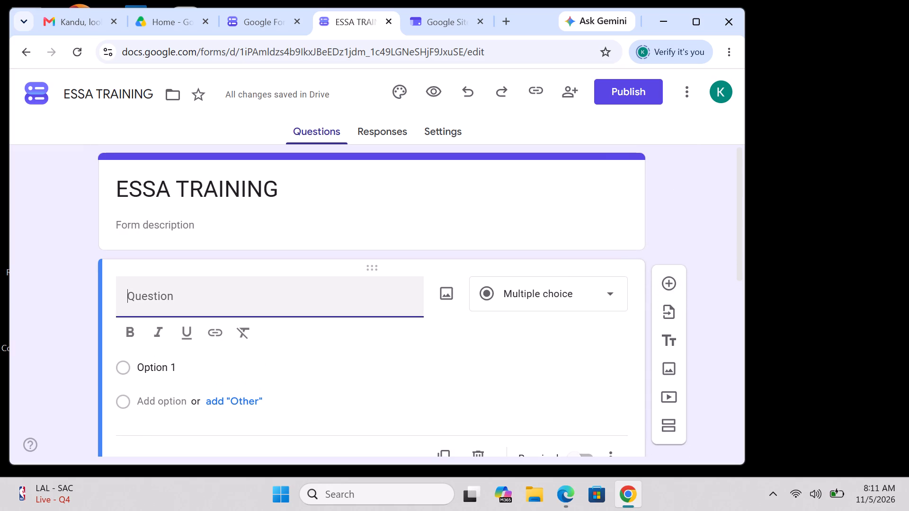
key("g")
key("e")
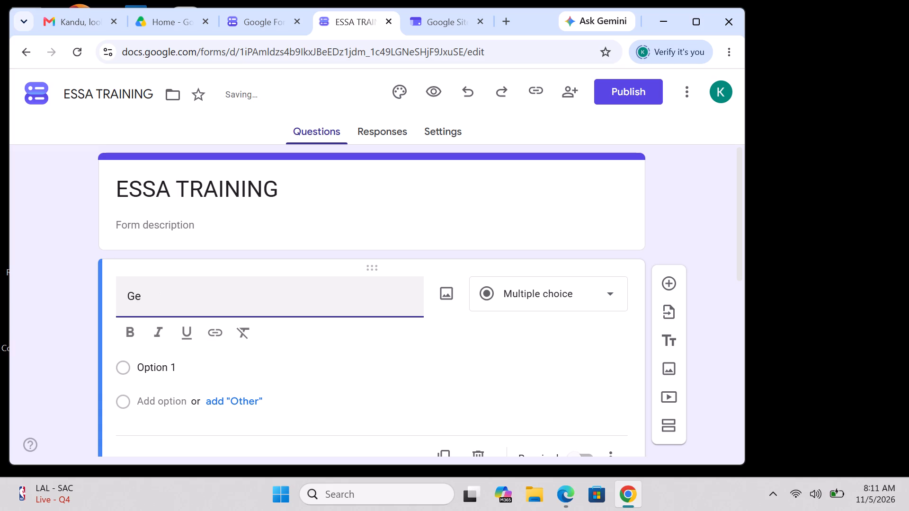
type("nder")
left_click(608, 293)
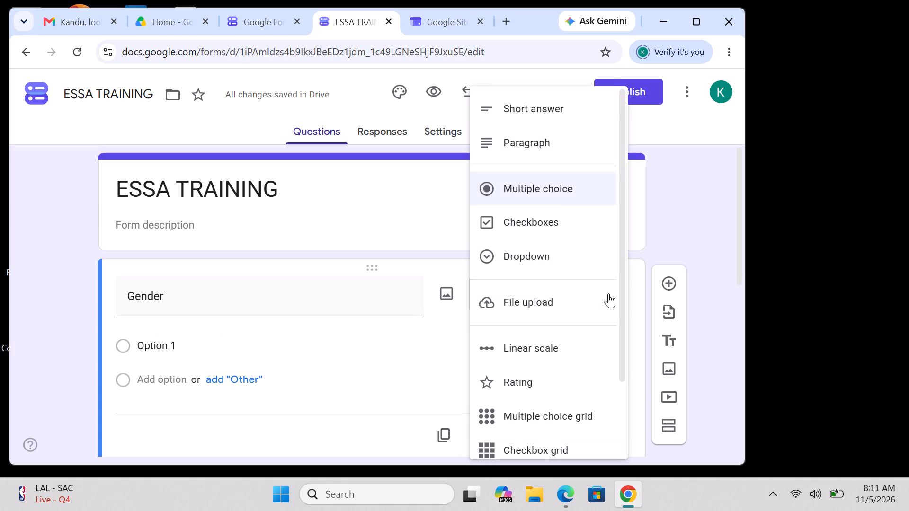
left_click(548, 215)
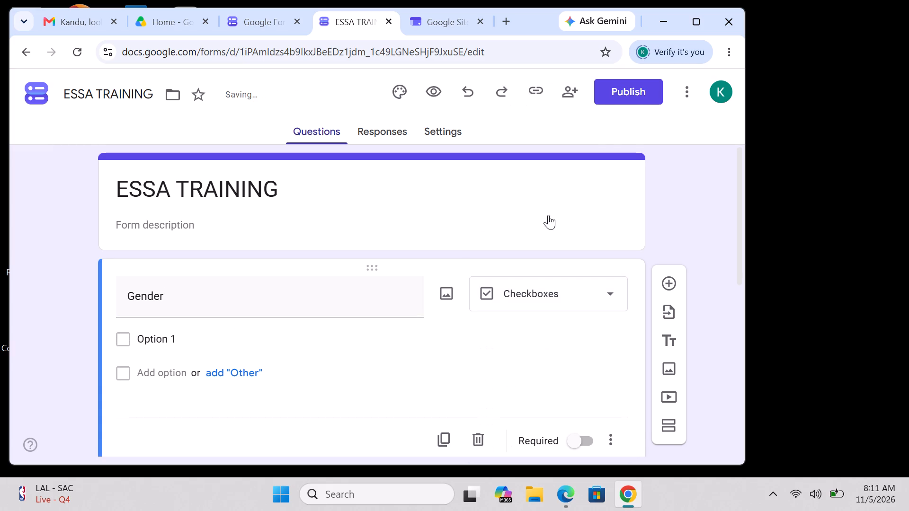
Replace the Gender question's first option with "female" and add an "Other" option.
double_click(194, 345)
key("BackSpace")
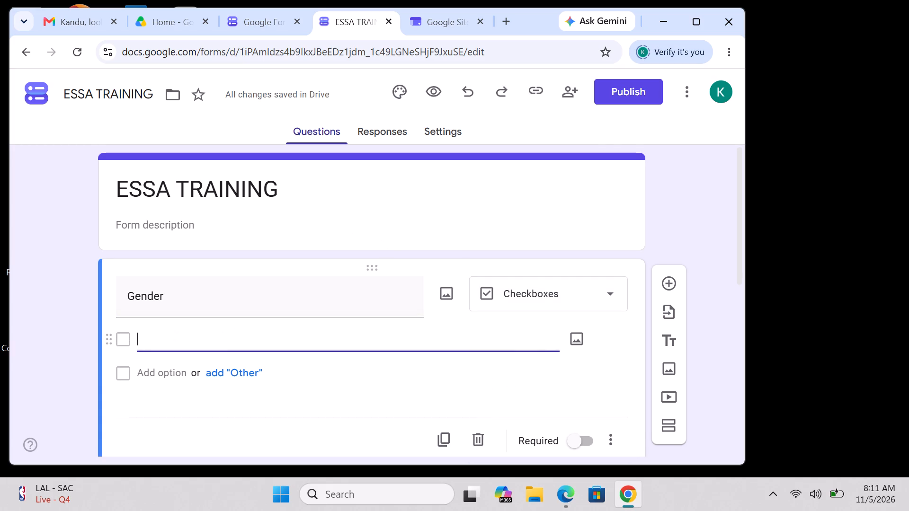
type("fe")
type("male")
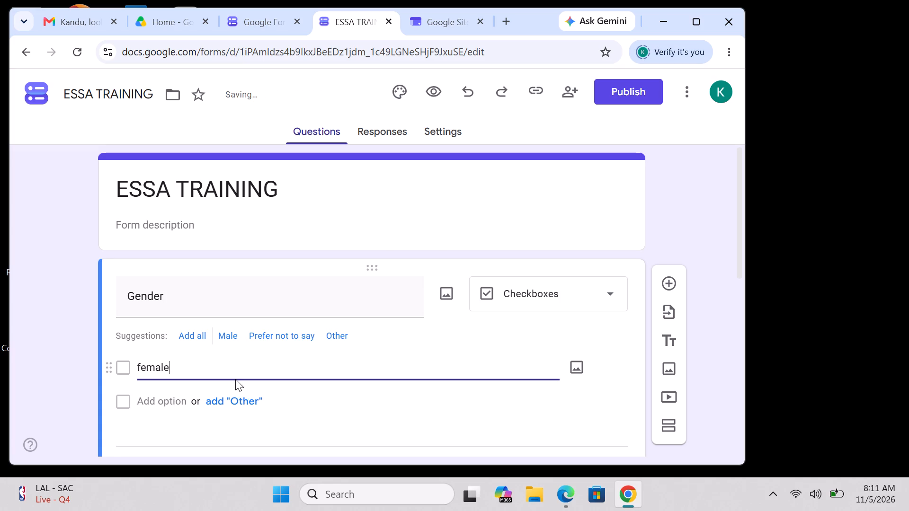
left_click(245, 408)
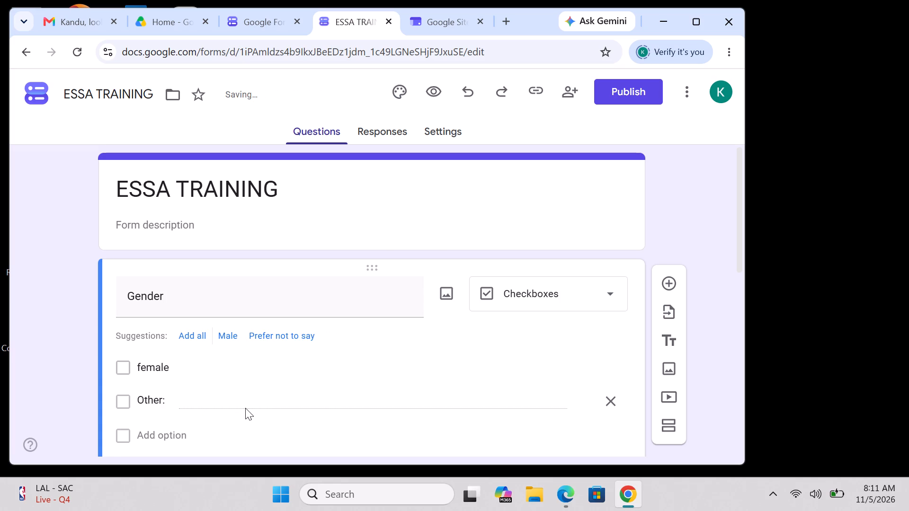
type("male")
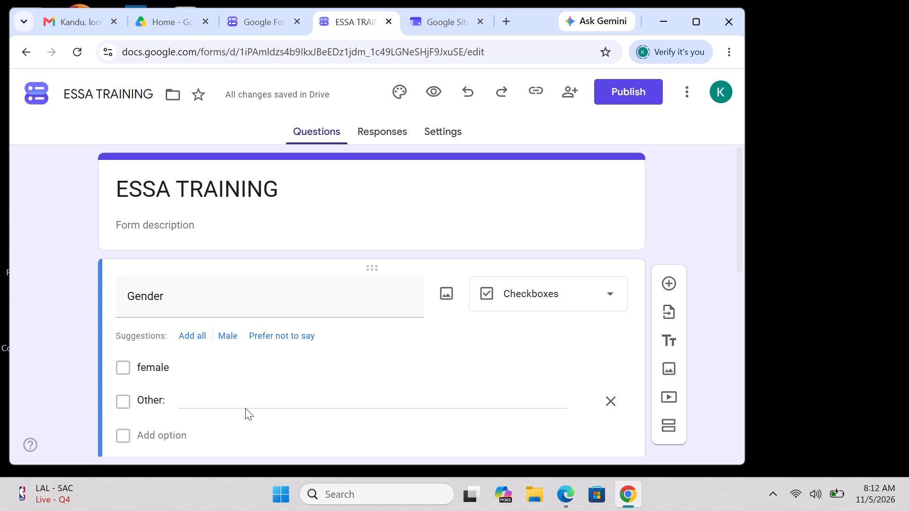
key("BackSpace")
key("BackSpace")
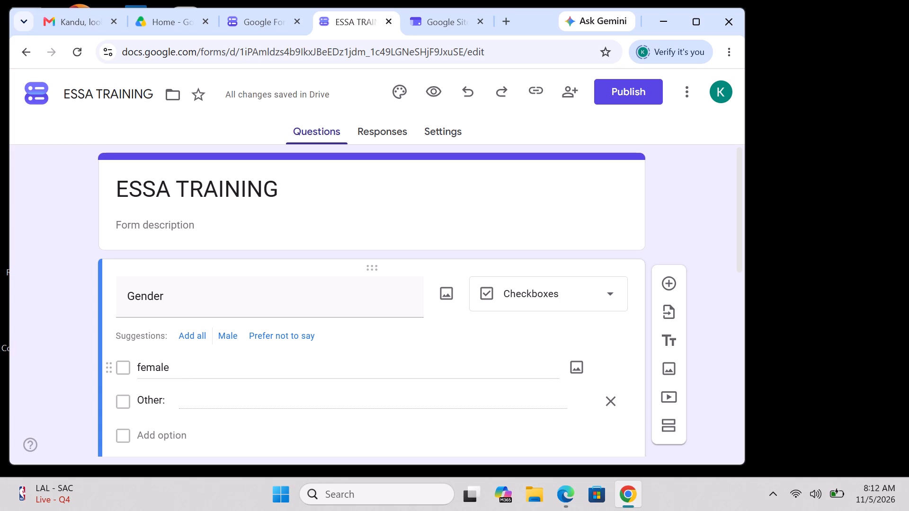
left_click(162, 394)
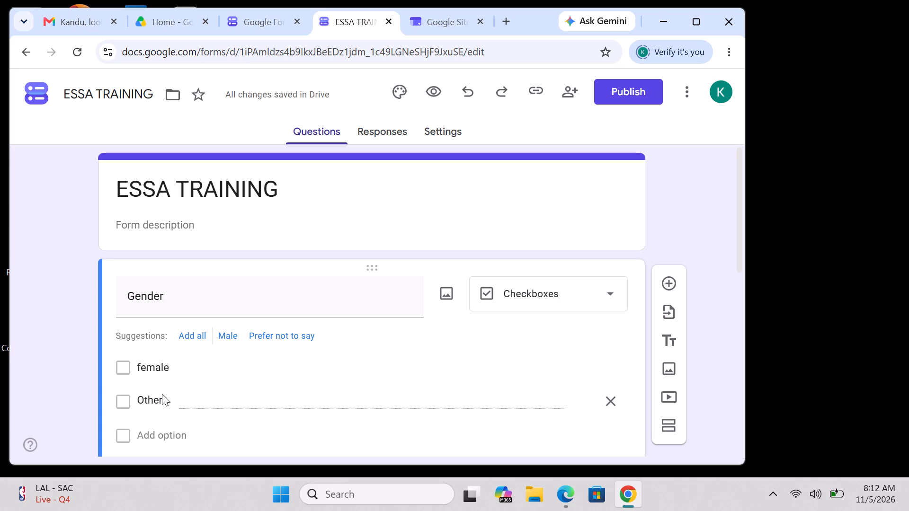
left_click(162, 394)
left_click(177, 394)
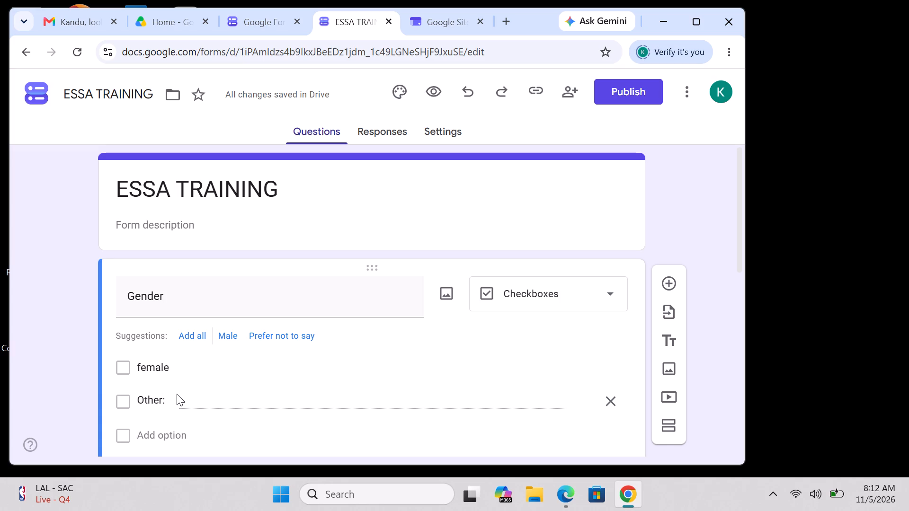
double_click(177, 394)
Add the suggested options "Male" and "Prefer not to say" to the Gender question.
left_click(224, 333)
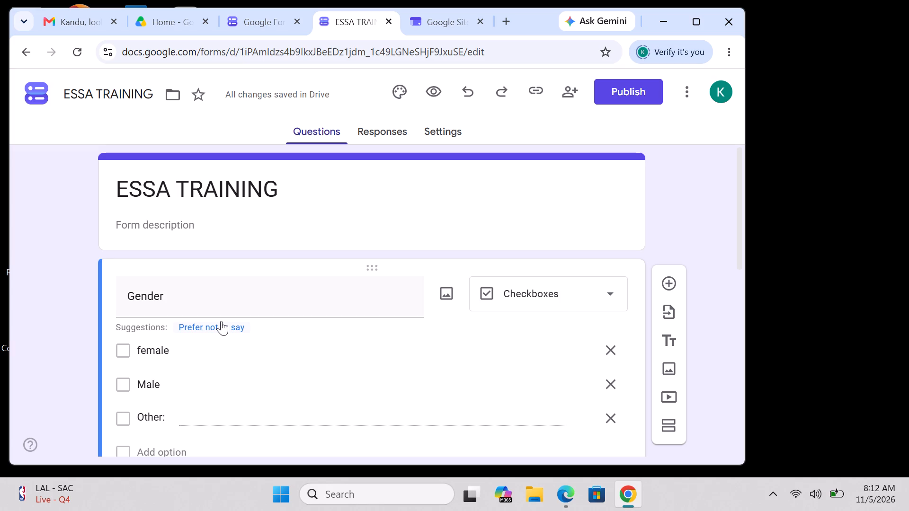
left_click(221, 321)
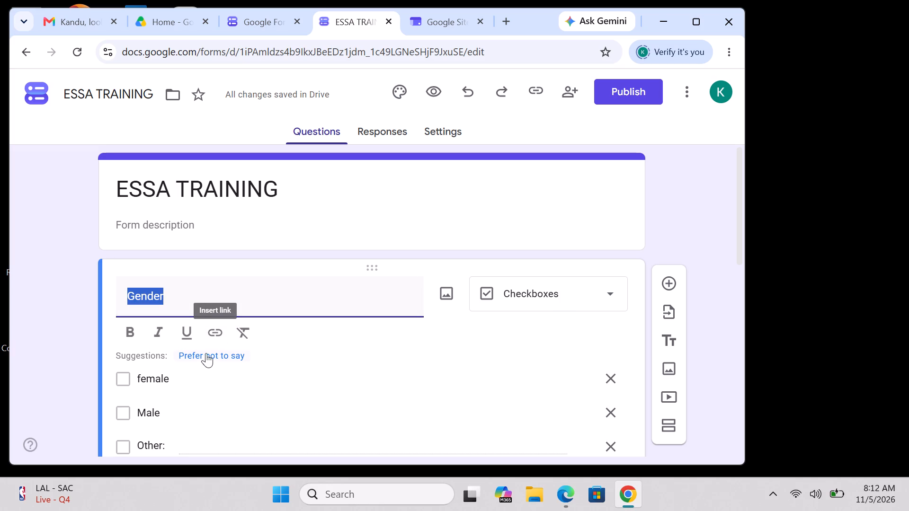
left_click(206, 352)
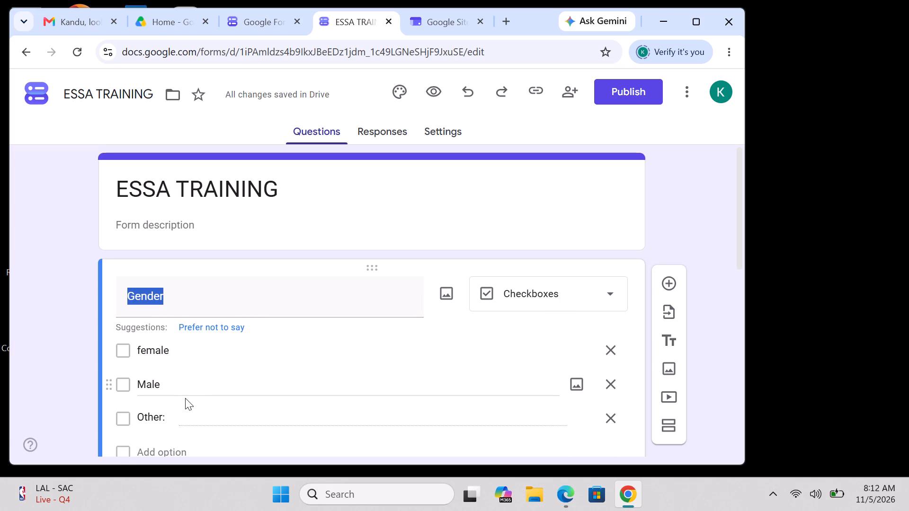
left_click(177, 408)
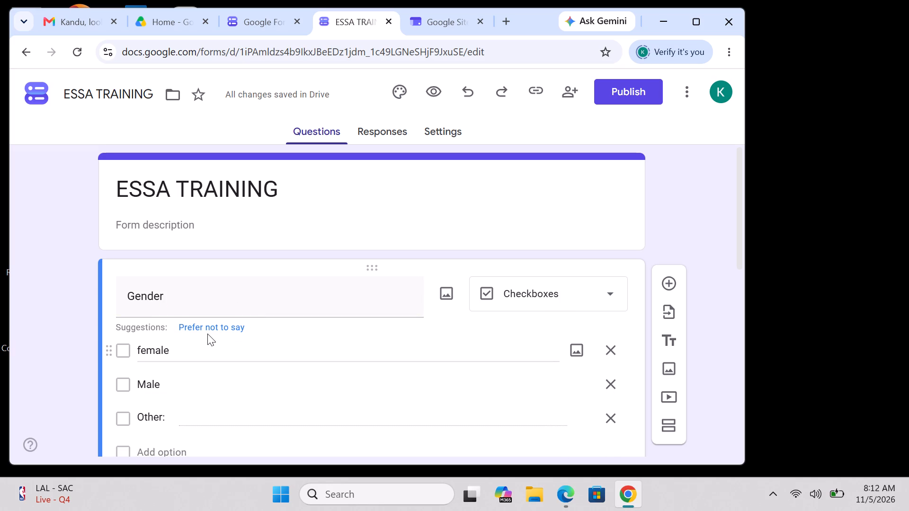
left_click(213, 326)
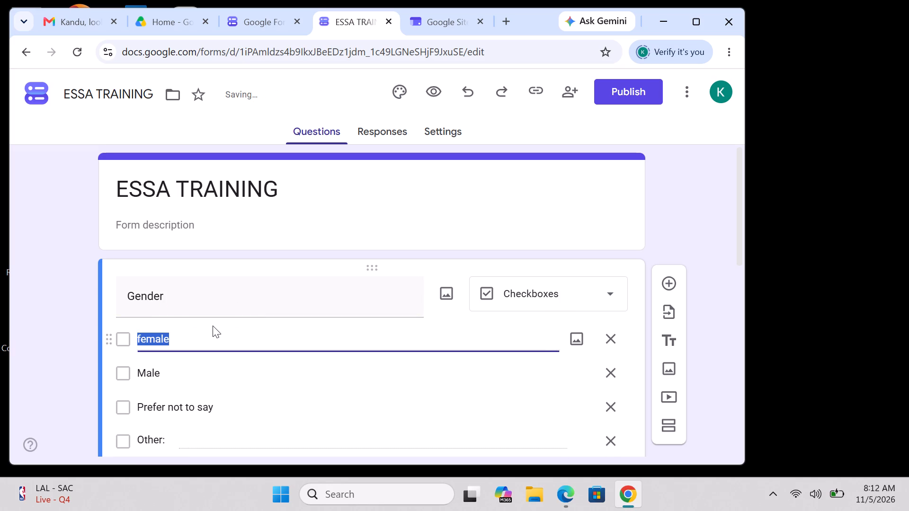
scroll(188, 396, "down", 1)
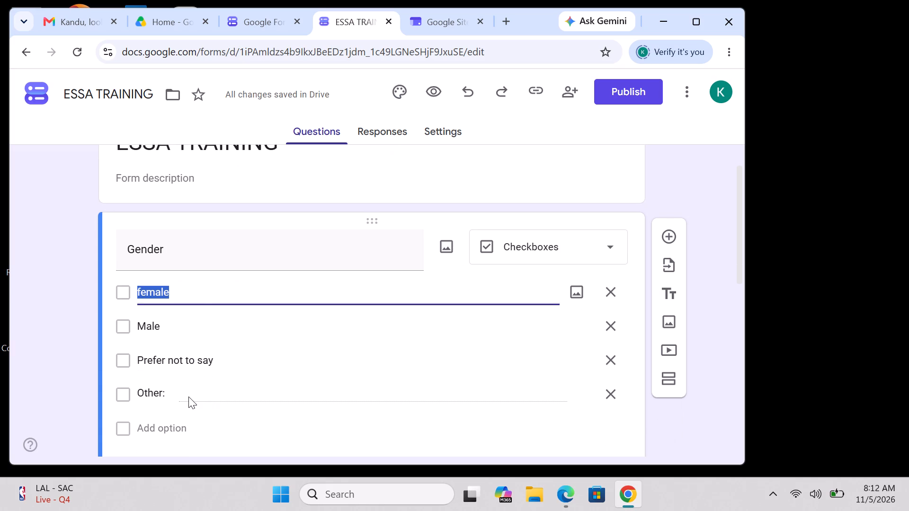
double_click(188, 396)
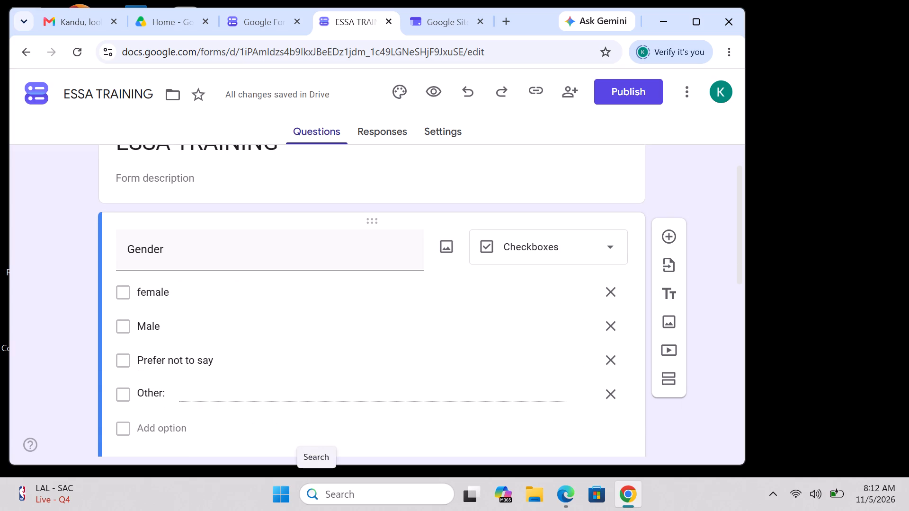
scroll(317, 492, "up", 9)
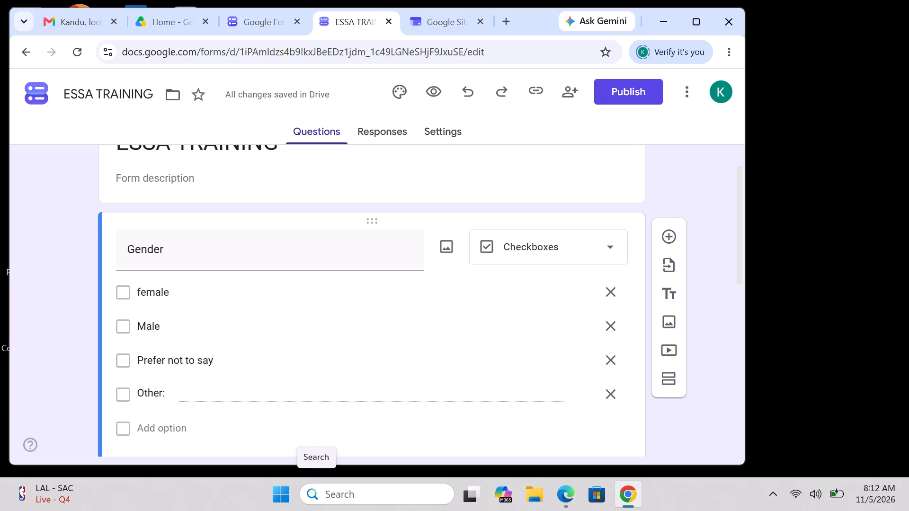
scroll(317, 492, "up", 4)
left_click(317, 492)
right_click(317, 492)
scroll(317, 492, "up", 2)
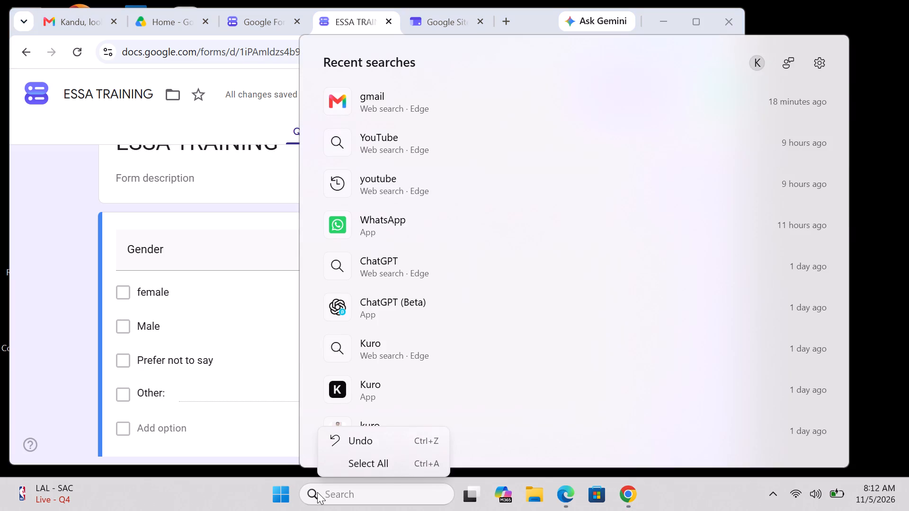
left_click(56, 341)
Add another question directly after Gender and enter "year o" as its title.
scroll(251, 282, "up", 3)
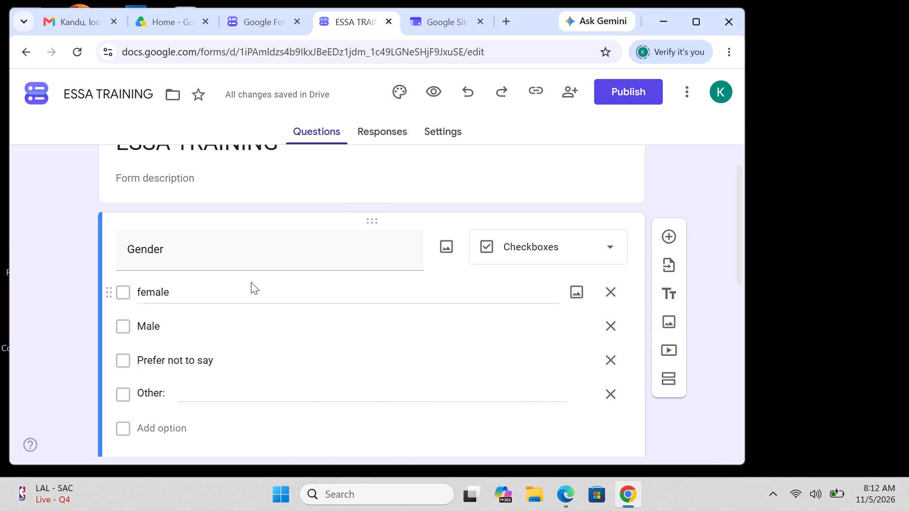
scroll(251, 282, "up", 4)
scroll(292, 134, "up", 2)
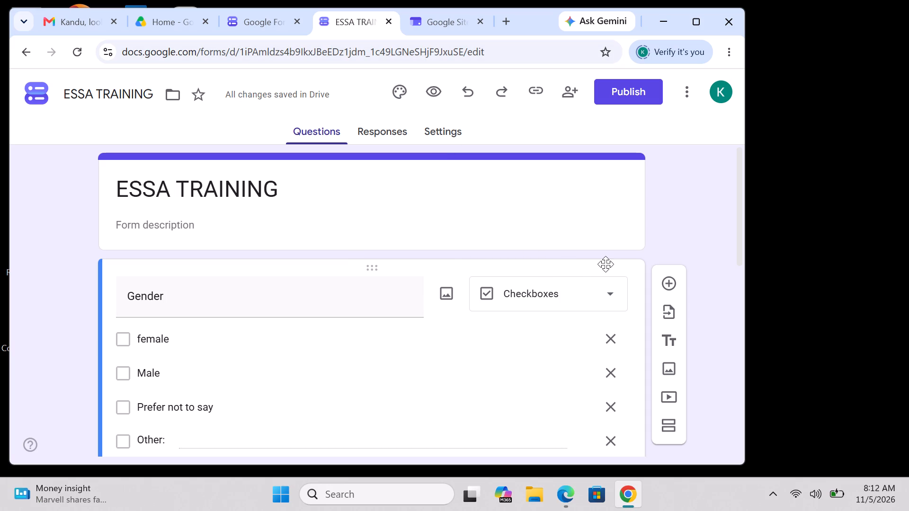
left_click(667, 287)
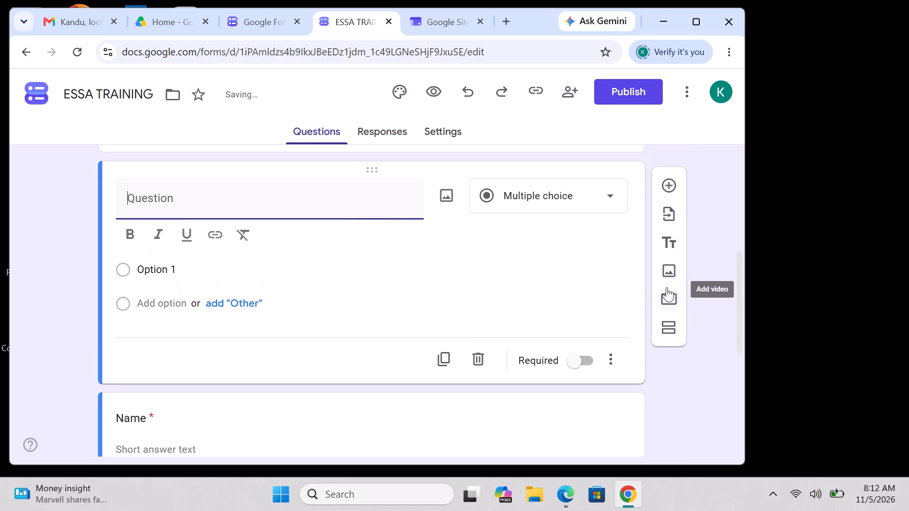
type("year o")
type("f sure")
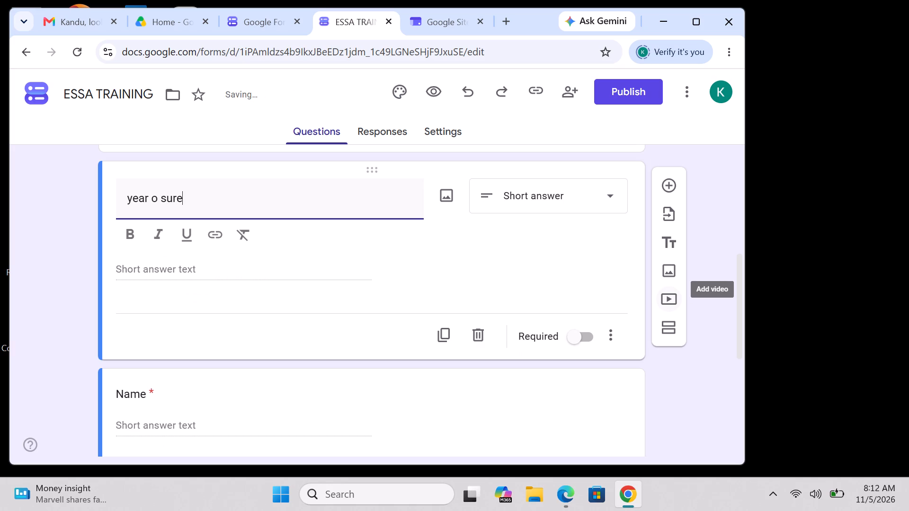
key("BackSpace")
key("BackSpace")
key("BackSpace")
key("BackSpace")
key("BackSpace")
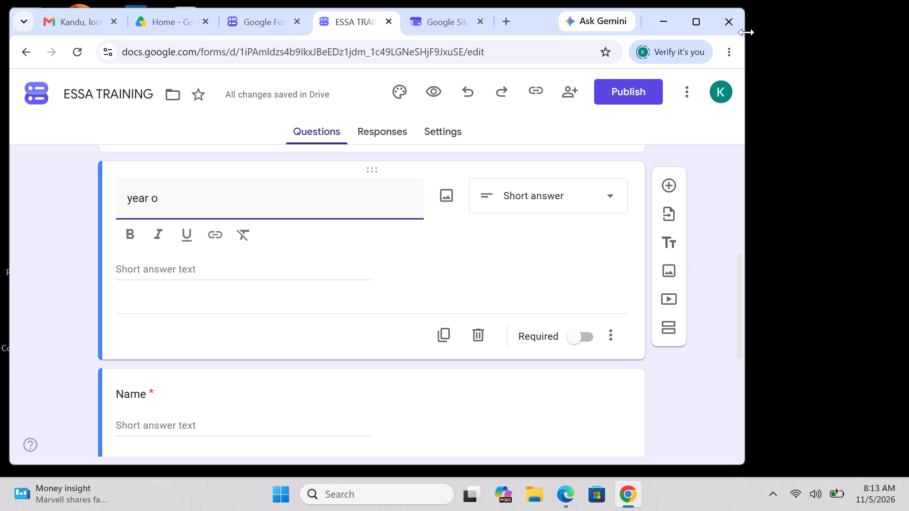
Close the browser window.
left_click(740, 20)
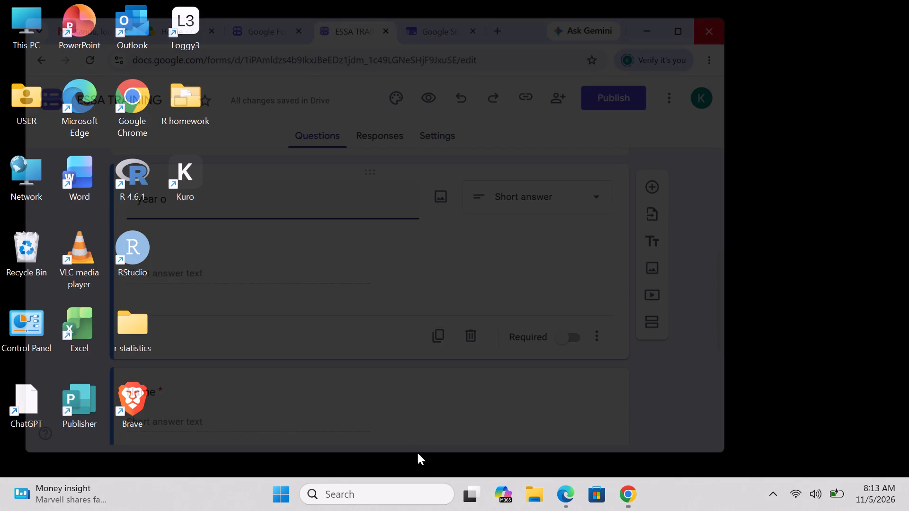
Search Windows for "logg" and open the Loggy3 app.
left_click(415, 486)
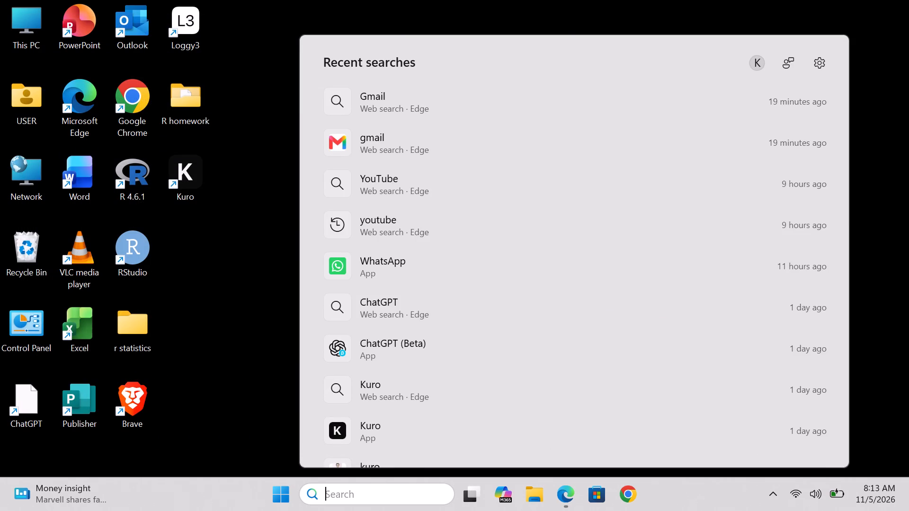
left_click(415, 496)
type("logg")
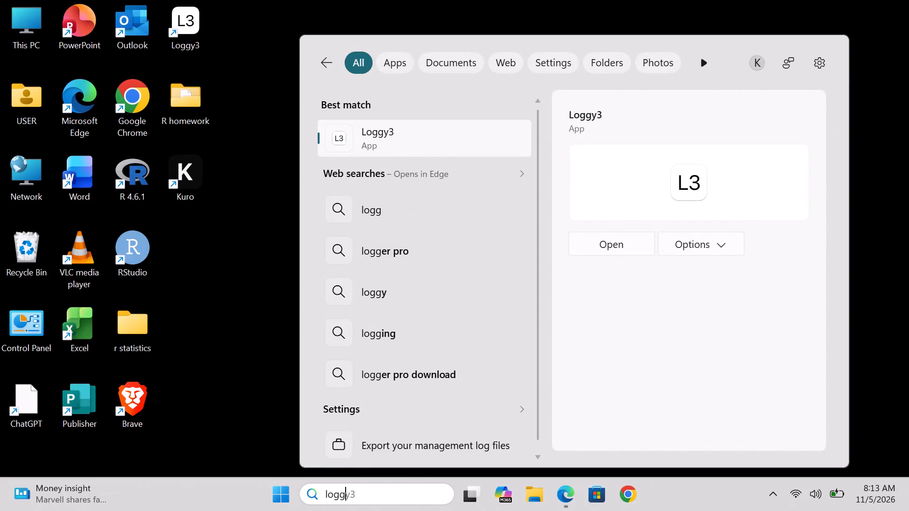
left_click(465, 120)
double_click(465, 120)
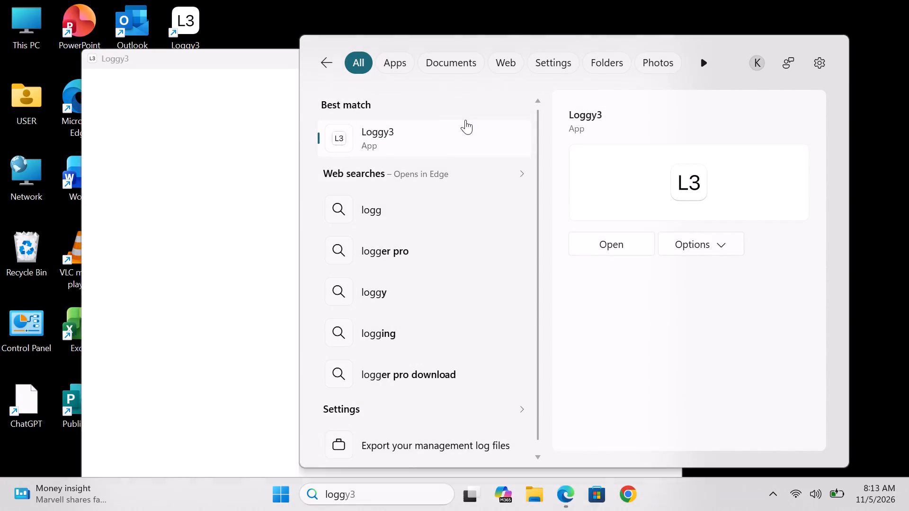